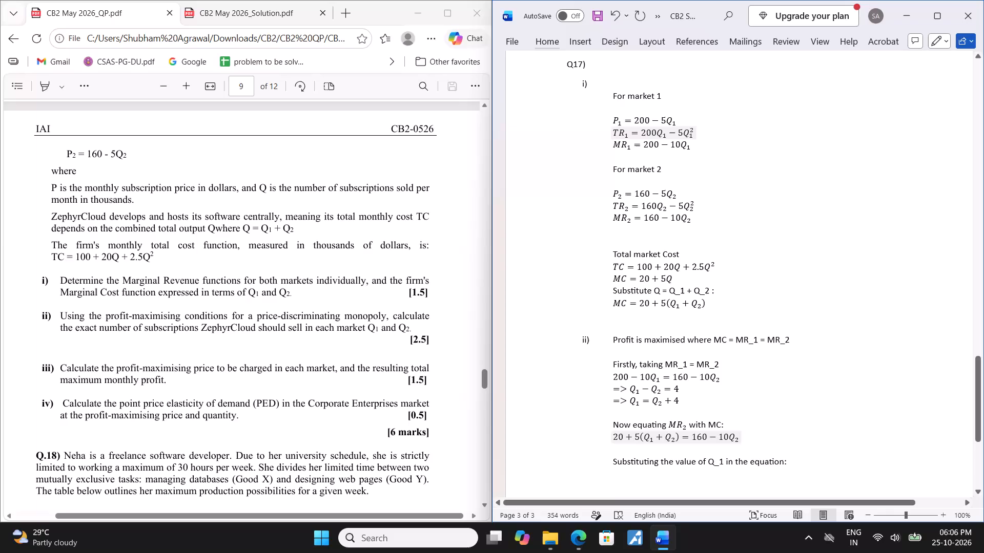
# Copy the equation 20 + 5(Q_1 + Q_2) = 160 − 10Q_2 directly beneath the "Substituting the value of Q_1" line, removing the surplus blank lines.
pyautogui.moveTo(614, 436); pyautogui.dragTo(740, 442)
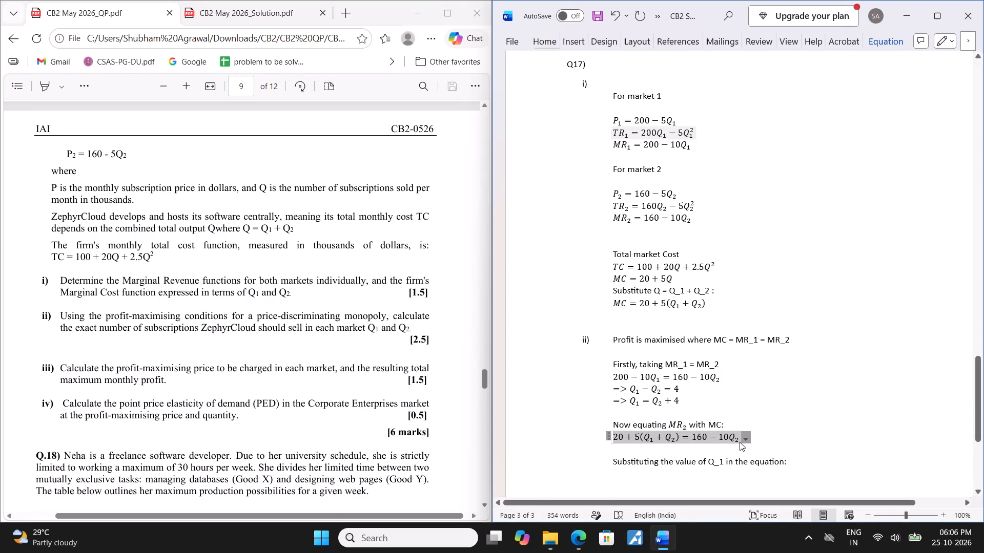
pyautogui.hotkey('ctrl', 'c')
pyautogui.click(686, 474)
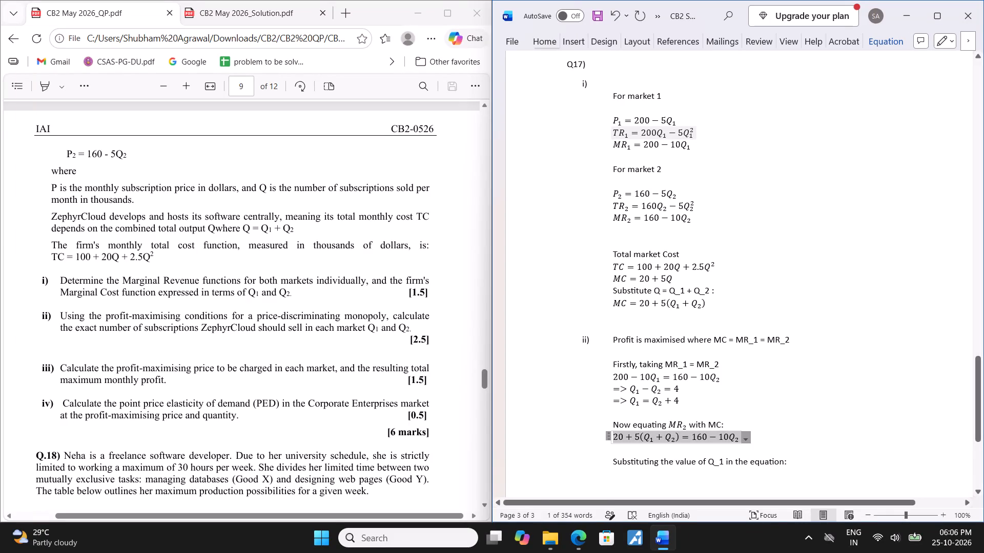
pyautogui.click(686, 481)
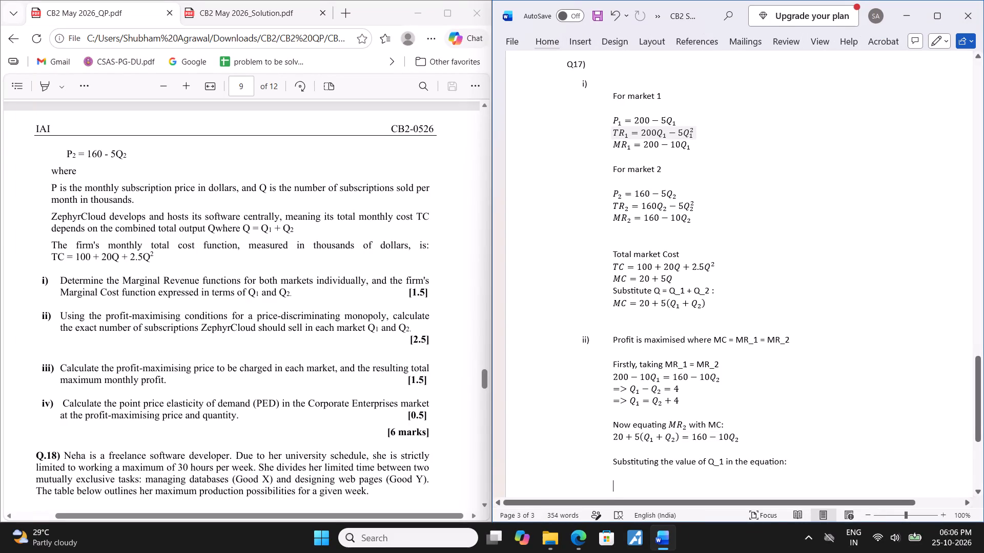
pyautogui.press('Down')
pyautogui.press('Down')
pyautogui.press('Down')
pyautogui.press('Down')
pyautogui.press('BackSpace')
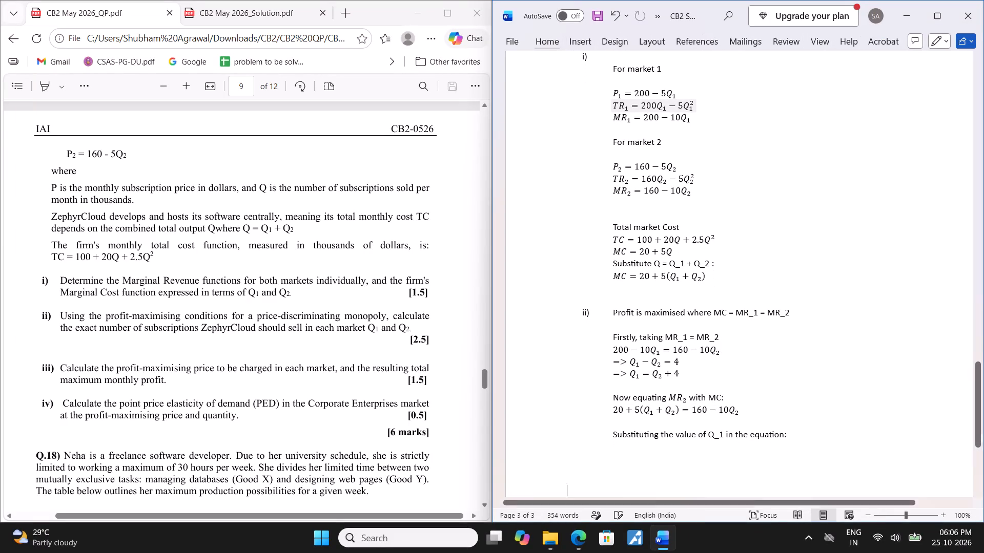
pyautogui.press('BackSpace')
pyautogui.press('BackSpace')
pyautogui.press('BackSpace')
pyautogui.press('BackSpace')
pyautogui.press('Return')
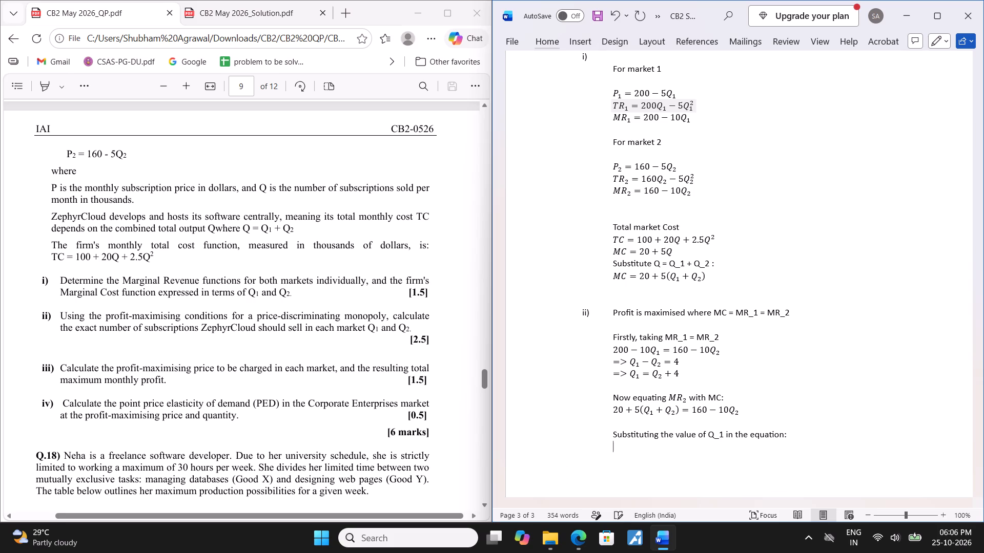
pyautogui.hotkey('ctrl', 'v')
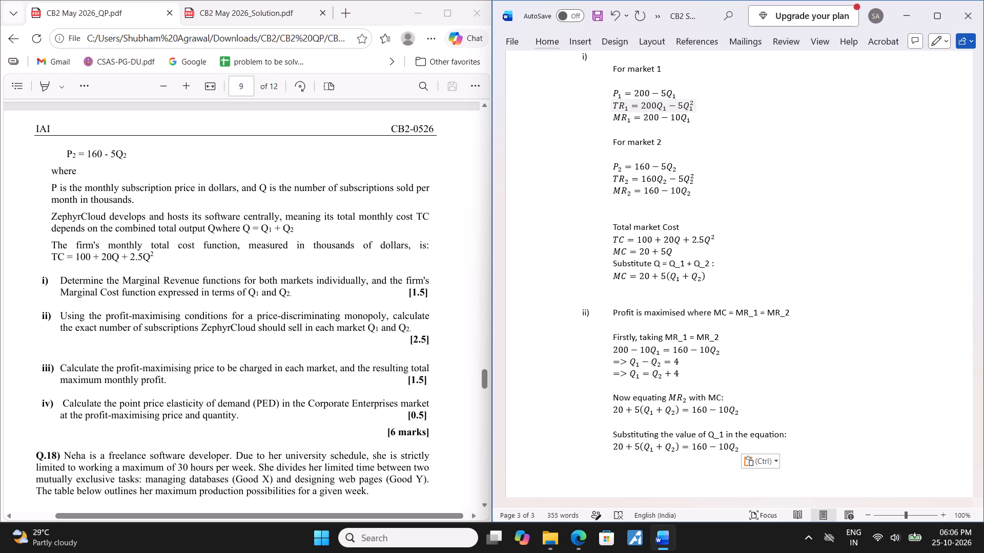
pyautogui.press('Up')
pyautogui.press('Down')
pyautogui.press('BackSpace')
pyautogui.press('BackSpace')
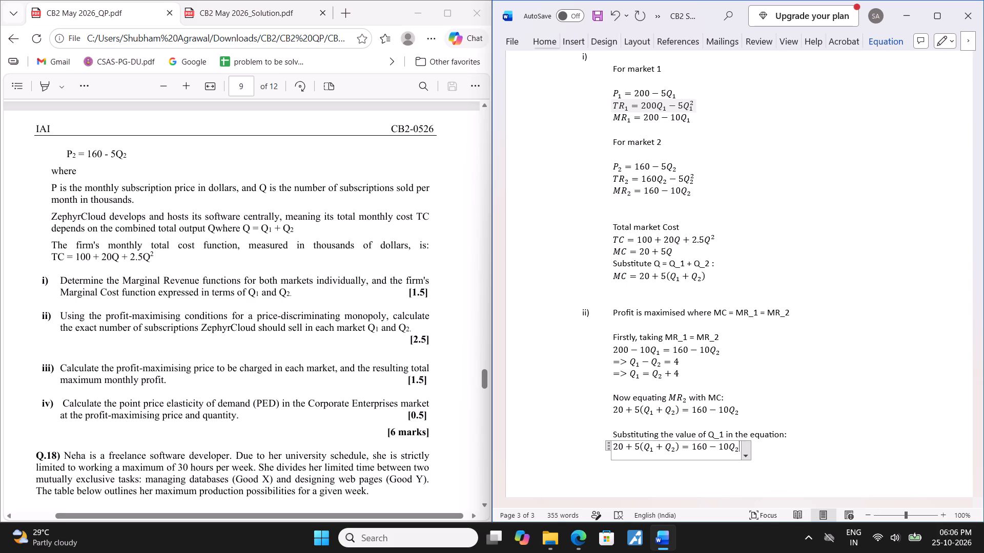
# Replace Q_1 with Q_2 + 4 inside the parentheses of the copied equation.
pyautogui.press('Left')
pyautogui.press('Left')
pyautogui.press('Left')
pyautogui.press('Left')
pyautogui.press('Left')
pyautogui.press('Left')
pyautogui.press('Left')
pyautogui.press('Left')
pyautogui.press('Left')
pyautogui.press('Left')
pyautogui.press('Left')
pyautogui.press('Left')
pyautogui.press('Left')
pyautogui.press('Left')
pyautogui.press('Left')
pyautogui.press('Left')
pyautogui.press('Left')
pyautogui.press('Left')
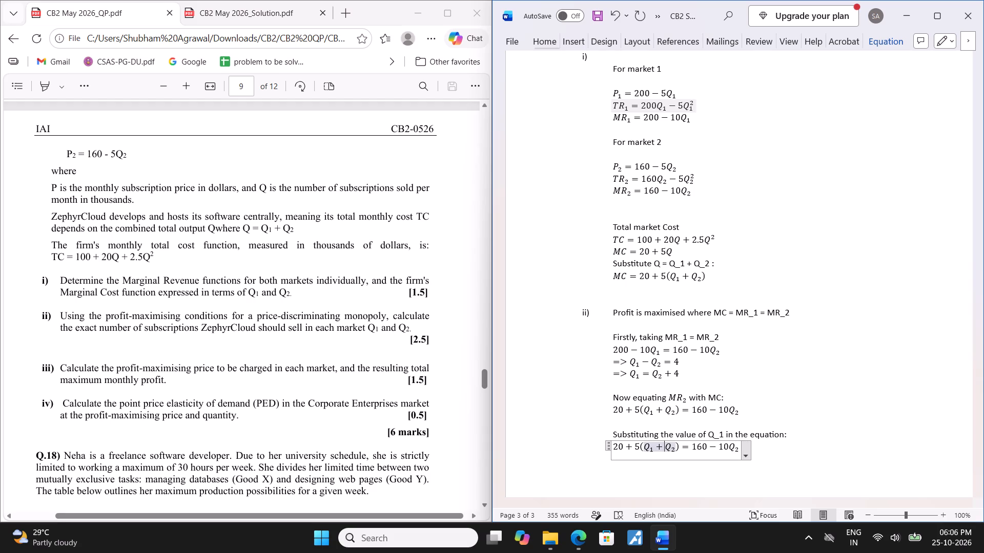
pyautogui.press('Left')
pyautogui.press('Left')
pyautogui.press('Right')
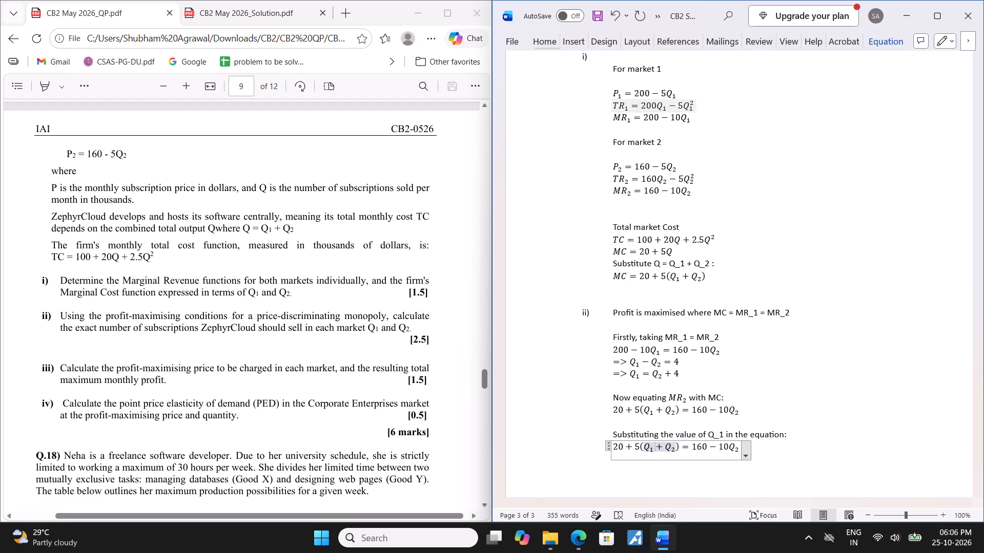
pyautogui.press('BackSpace')
pyautogui.press('BackSpace')
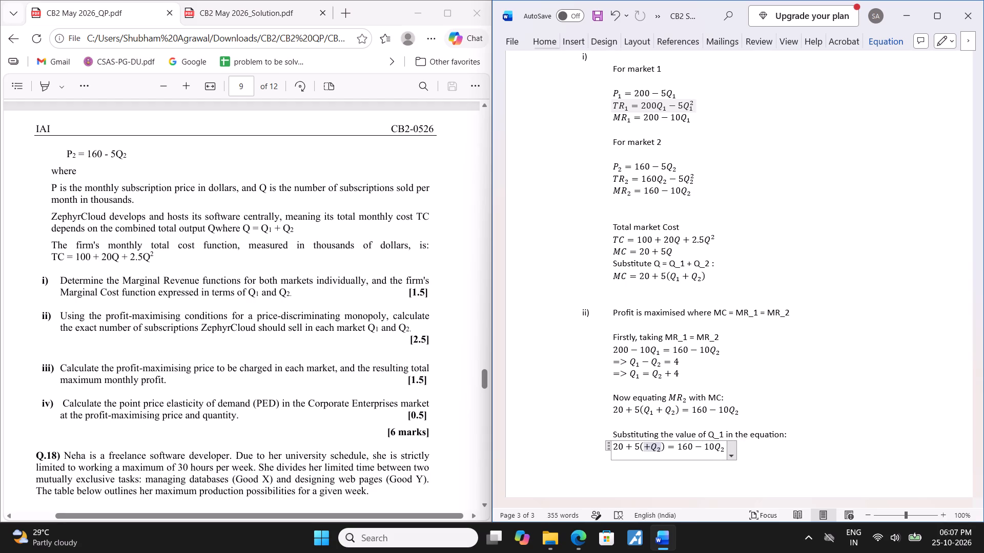
pyautogui.write('Q_')
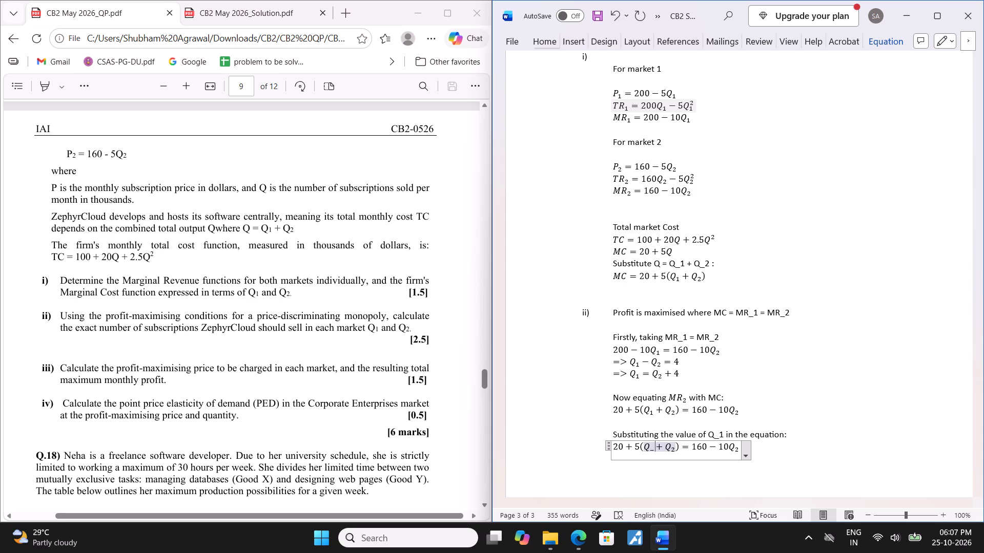
pyautogui.write('2')
pyautogui.press('space')
pyautogui.press('+')
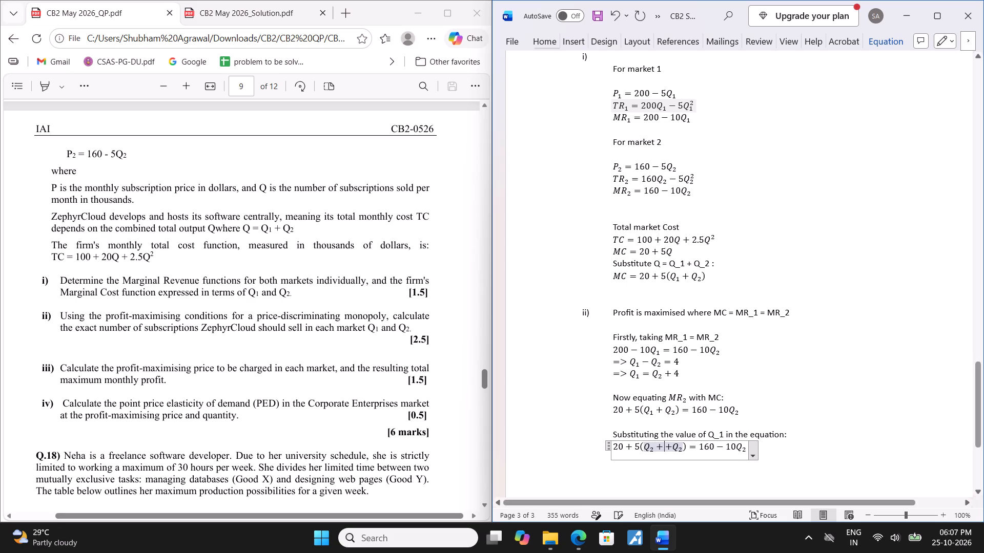
pyautogui.press('4')
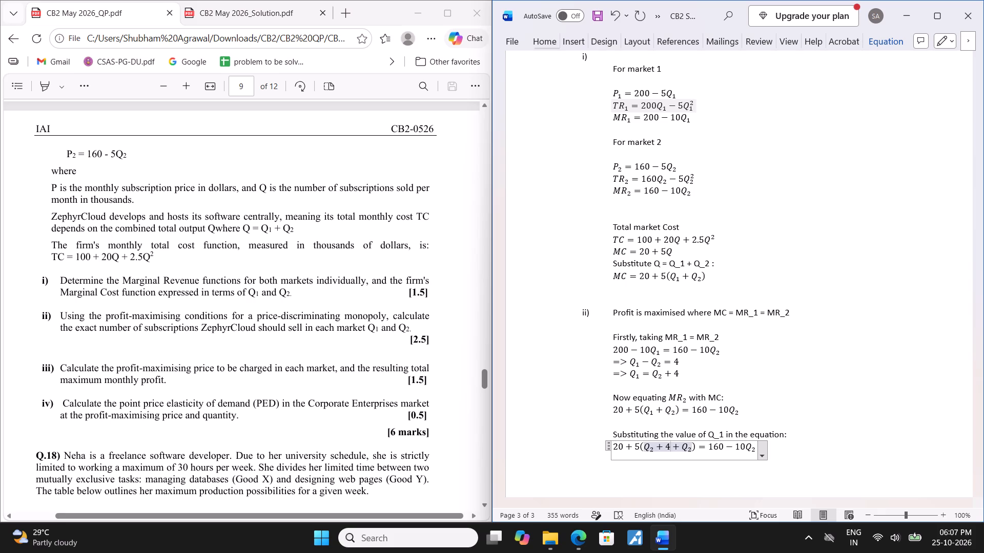
# Add the simplified equation 10Q_2 + 40 = 160 − 10Q_2 on a new line below the substituted equation.
pyautogui.press('Down')
pyautogui.press('Right')
pyautogui.press('Right')
pyautogui.press('Right')
pyautogui.press('Right')
pyautogui.press('Right')
pyautogui.press('Right')
pyautogui.press('Right')
pyautogui.press('Right')
pyautogui.press('Right')
pyautogui.press('Right')
pyautogui.press('Right')
pyautogui.press('Right')
pyautogui.press('Right')
pyautogui.press('Right')
pyautogui.press('Right')
pyautogui.press('Right')
pyautogui.press('Right')
pyautogui.press('Right')
pyautogui.press('Right')
pyautogui.press('Right')
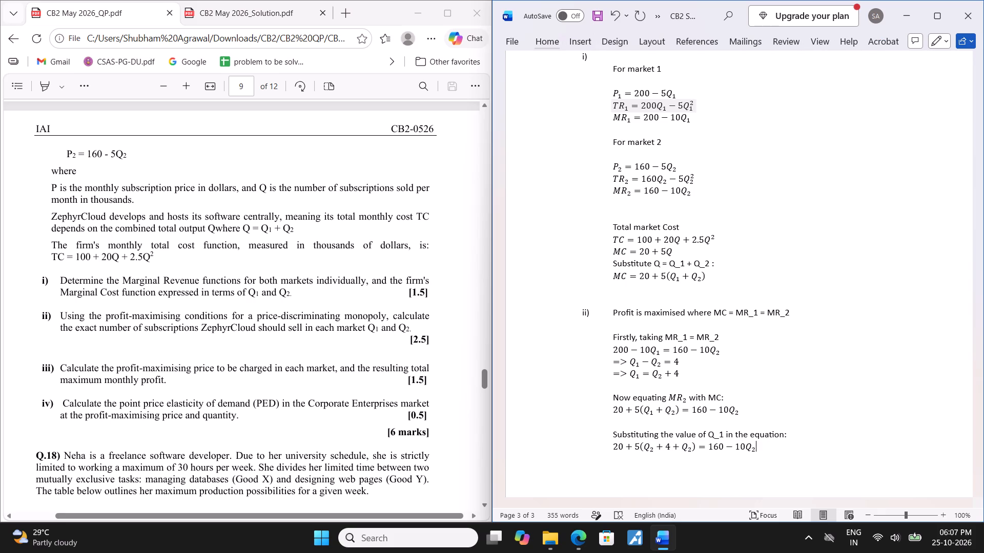
pyautogui.press('Return')
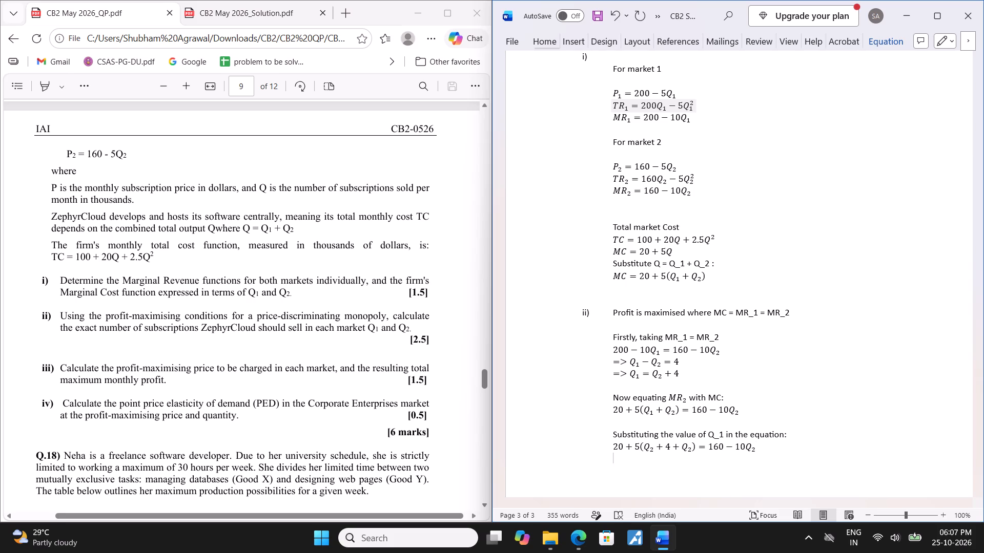
pyautogui.write('10')
pyautogui.write('Q_2')
pyautogui.press('space')
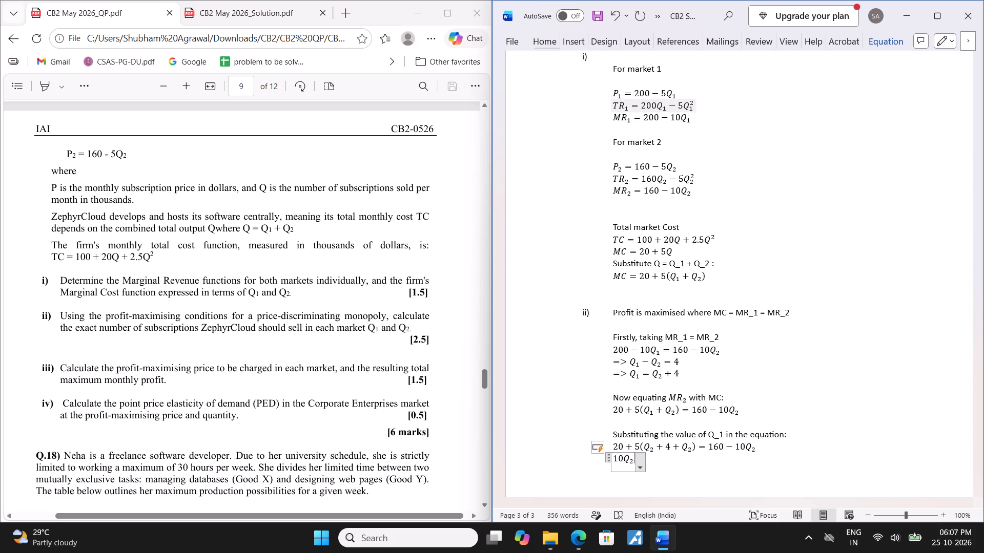
pyautogui.press('+')
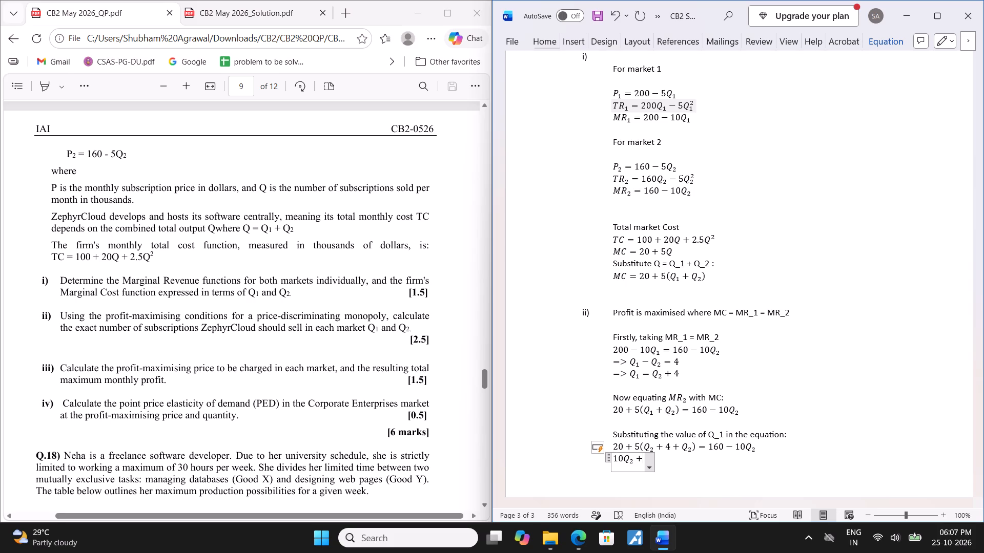
pyautogui.write('40')
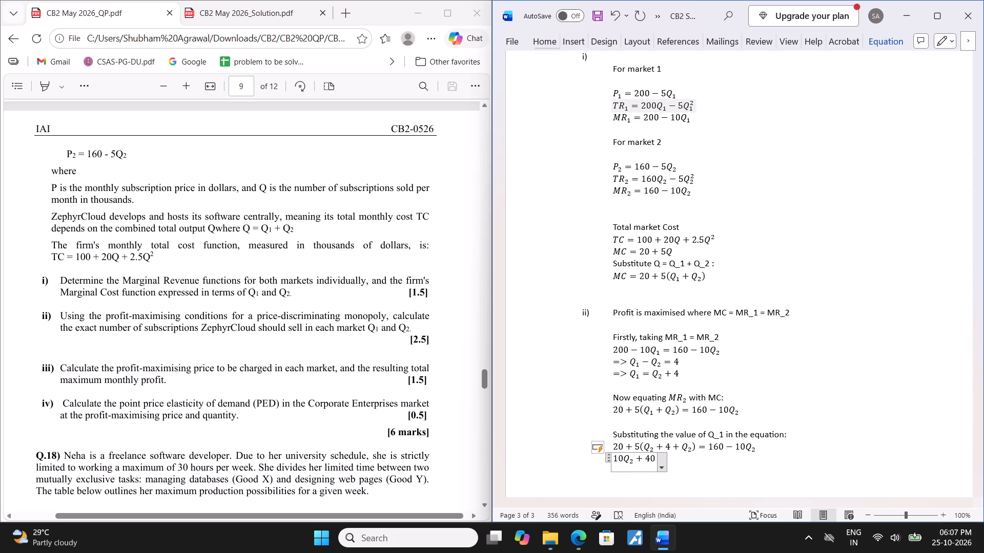
pyautogui.press('=')
pyautogui.write('160-')
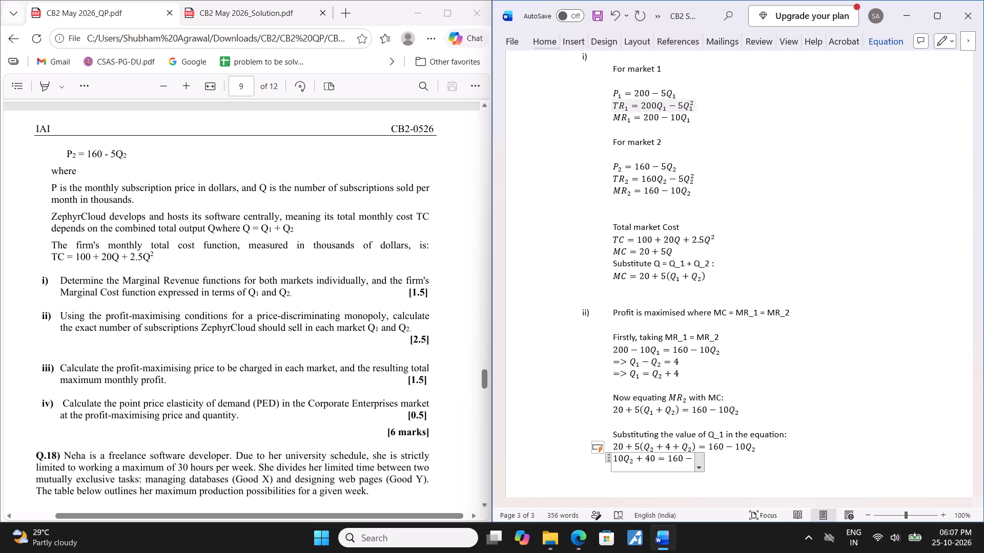
pyautogui.press('1')
pyautogui.write('10')
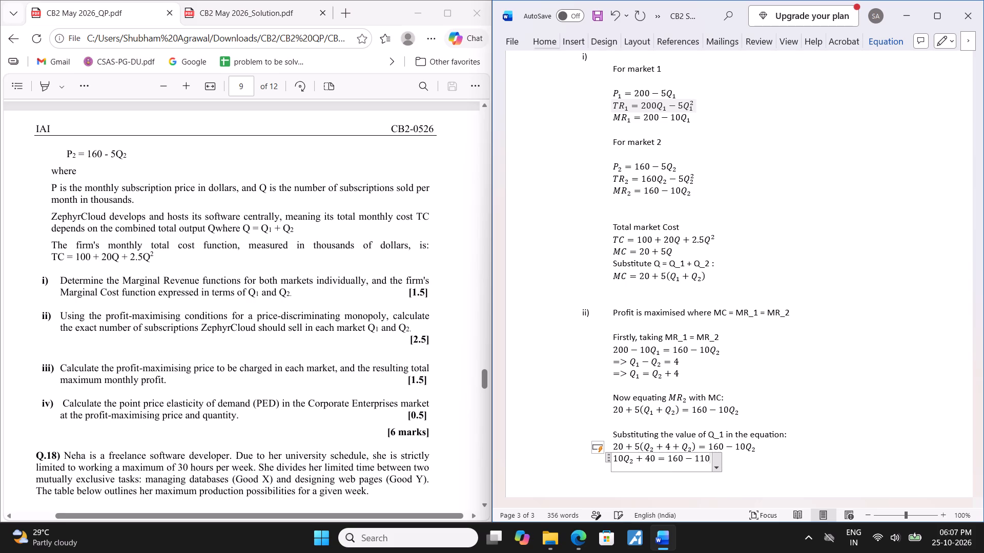
pyautogui.press('BackSpace')
pyautogui.press('BackSpace')
pyautogui.press('0')
pyautogui.write('Q_2')
pyautogui.press('space')
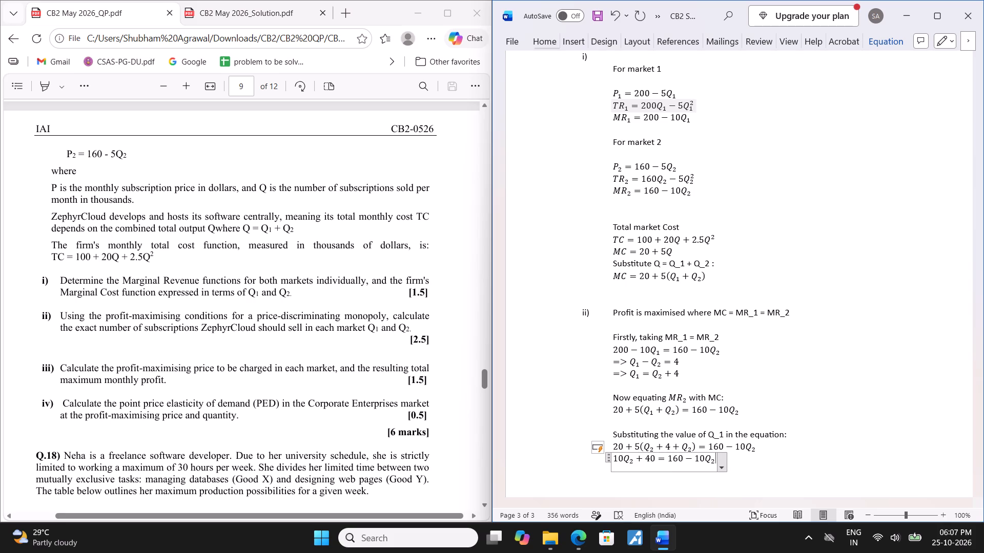
# Add the solution Q_2 = 6 as an equation on the next line.
pyautogui.press('Return')
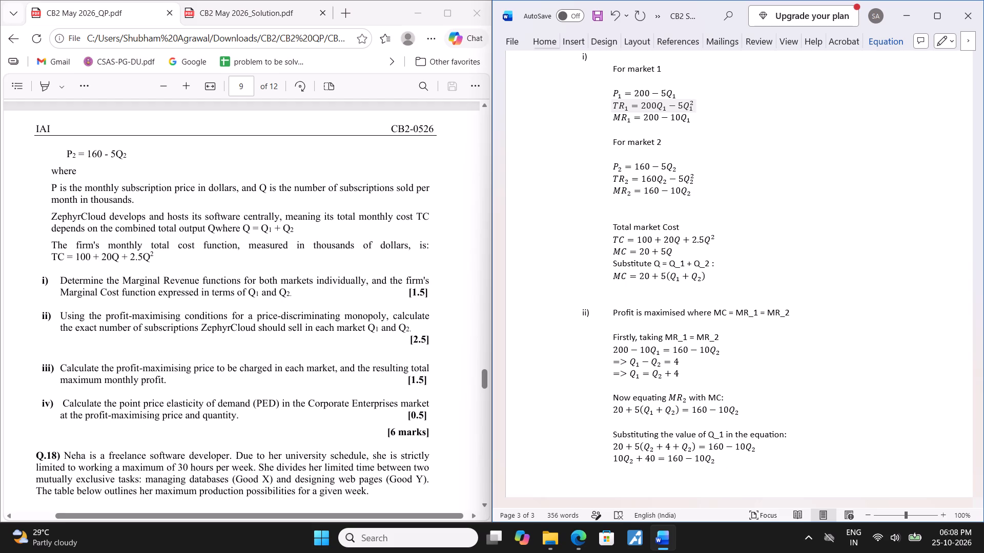
pyautogui.write('Q_1')
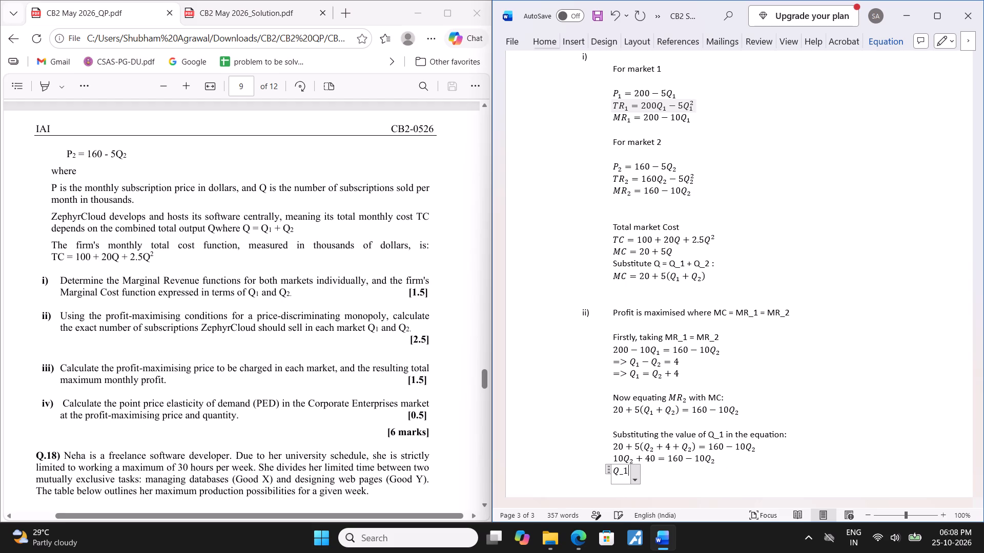
pyautogui.press('BackSpace')
pyautogui.write('2')
pyautogui.press('space')
pyautogui.press('=')
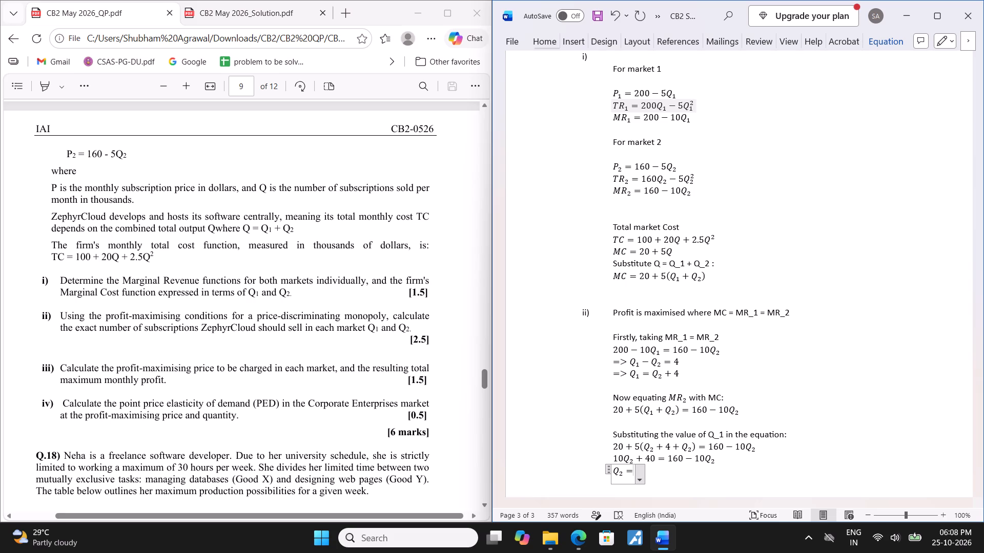
pyautogui.press('6')
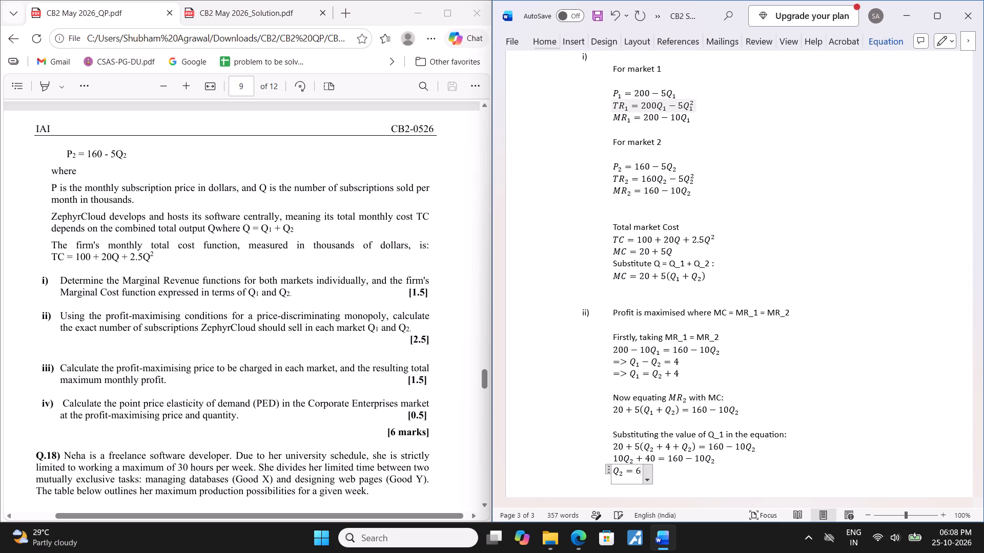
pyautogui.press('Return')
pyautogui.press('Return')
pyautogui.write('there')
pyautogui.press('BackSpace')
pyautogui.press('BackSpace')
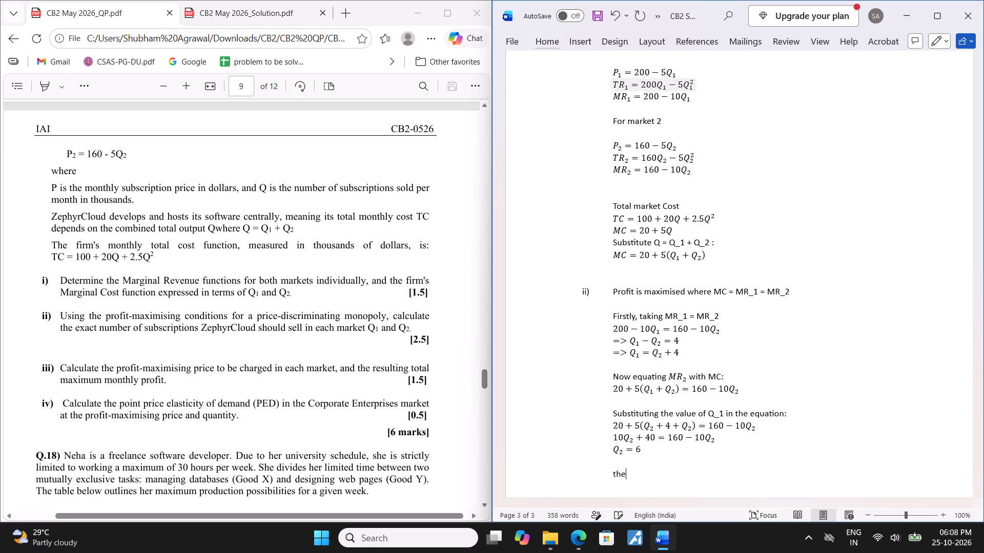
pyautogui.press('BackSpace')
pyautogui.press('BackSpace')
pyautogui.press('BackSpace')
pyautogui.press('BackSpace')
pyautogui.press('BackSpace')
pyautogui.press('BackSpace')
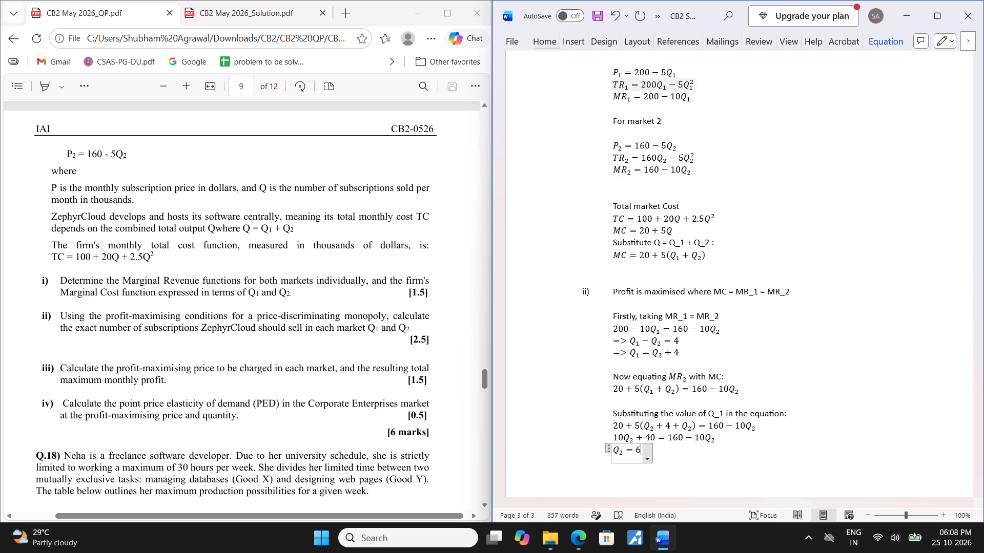
# Check the quantity units in Q17, and append a parenthesised note on 6000 subscriptions in market 2 to the Q_2 = 6 equation.
pyautogui.scroll(2, 236, 334)
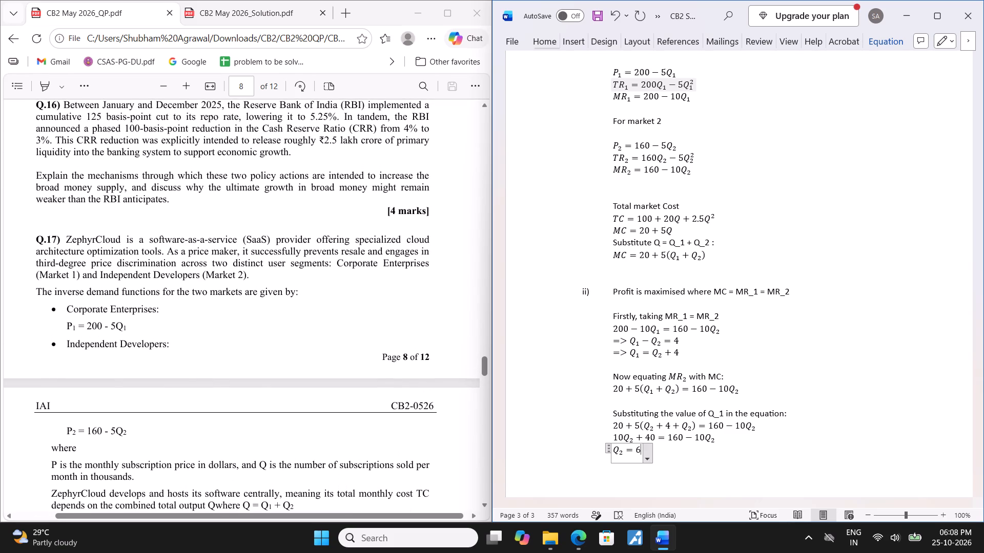
pyautogui.scroll(-1, 197, 402)
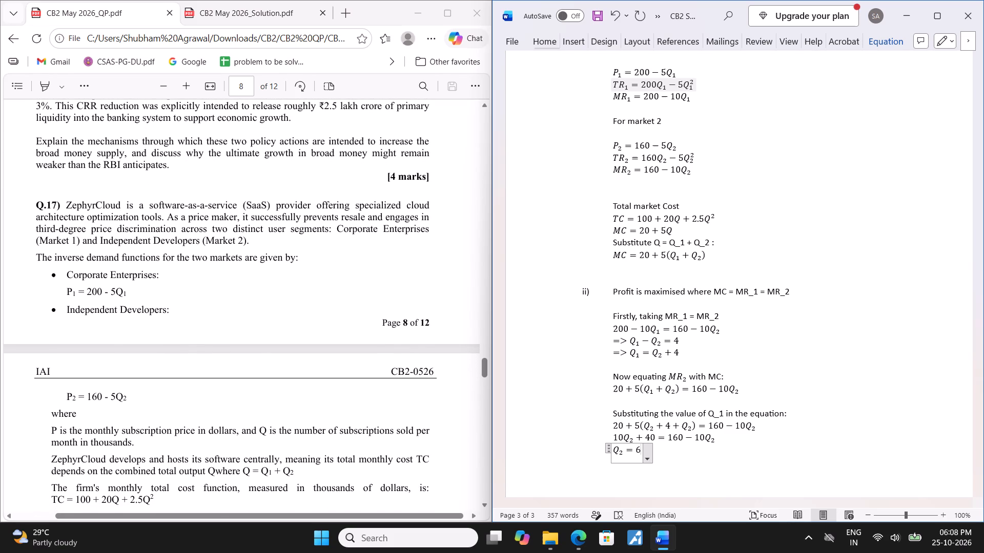
pyautogui.scroll(-1, 261, 423)
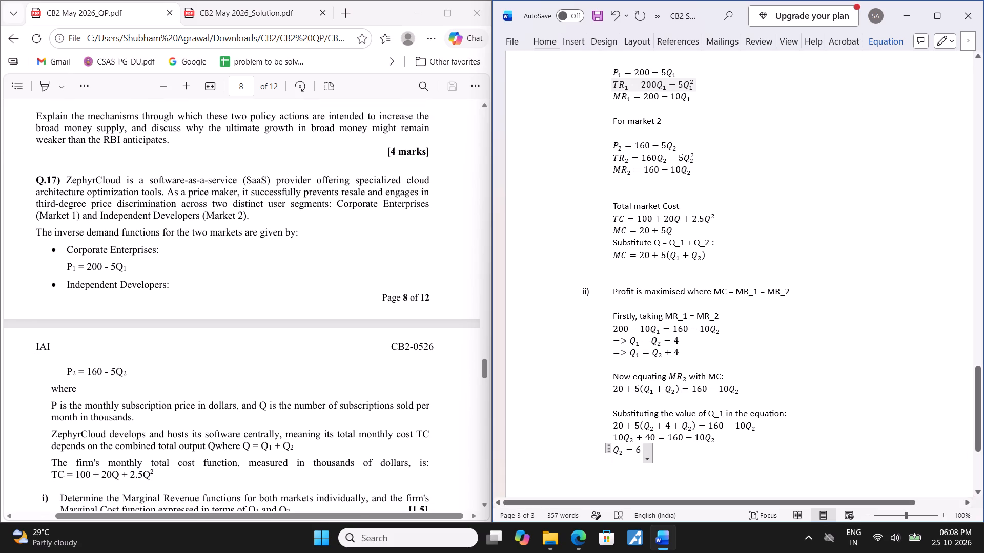
pyautogui.press('space')
pyautogui.hotkey('shift', '(')
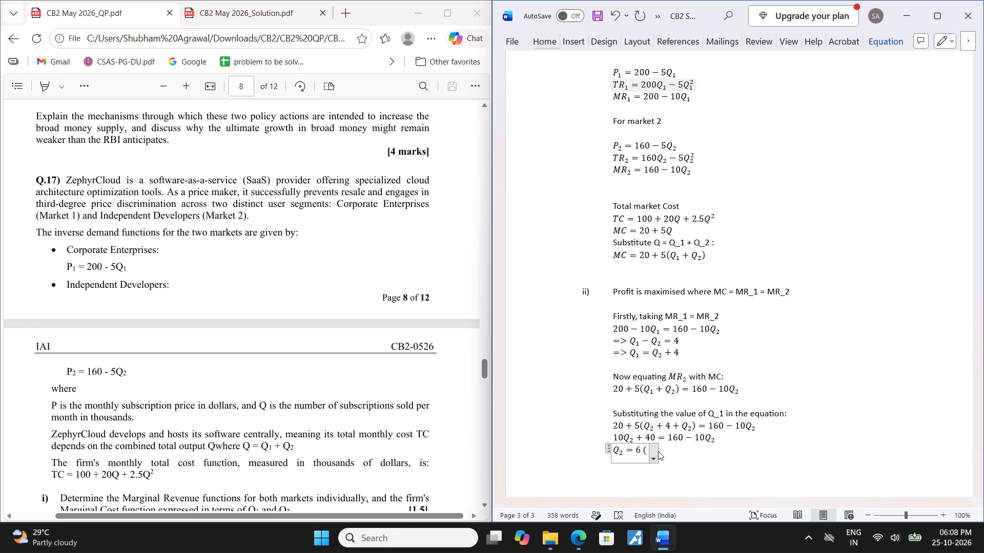
pyautogui.press('6')
pyautogui.write('000 a')
pyautogui.press('BackSpace')
pyautogui.write('subscr')
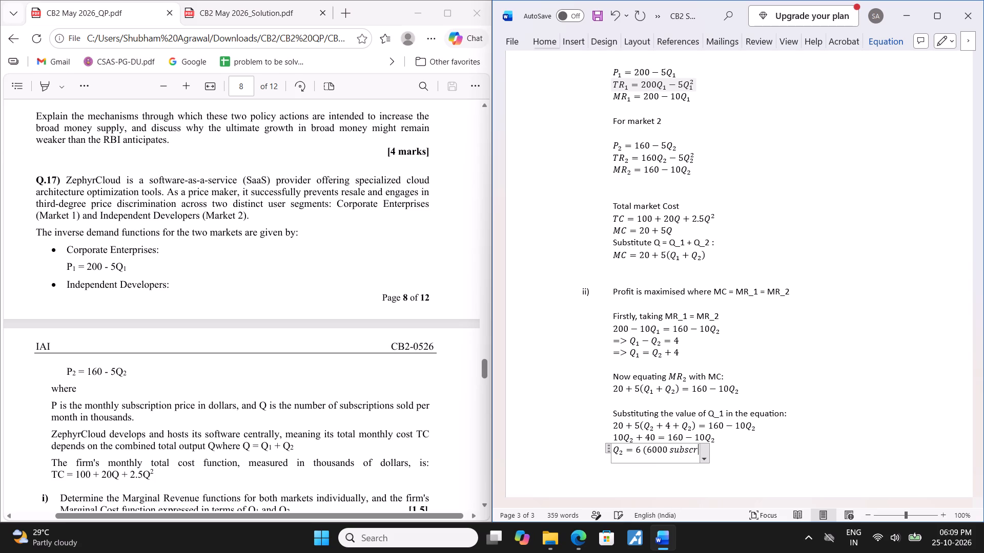
pyautogui.write('iptiona')
pyautogui.press('space')
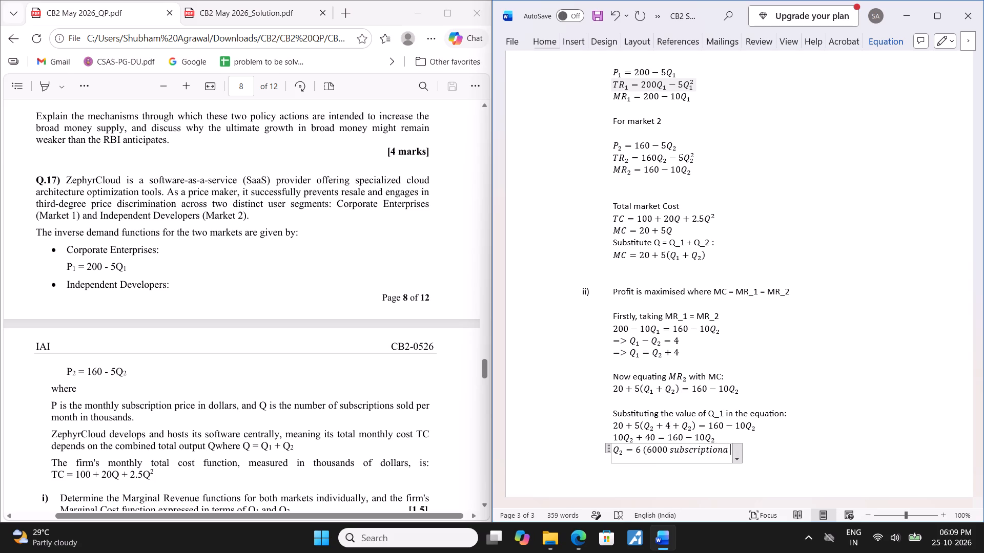
pyautogui.write('in market 2')
pyautogui.hotkey('shift', ')')
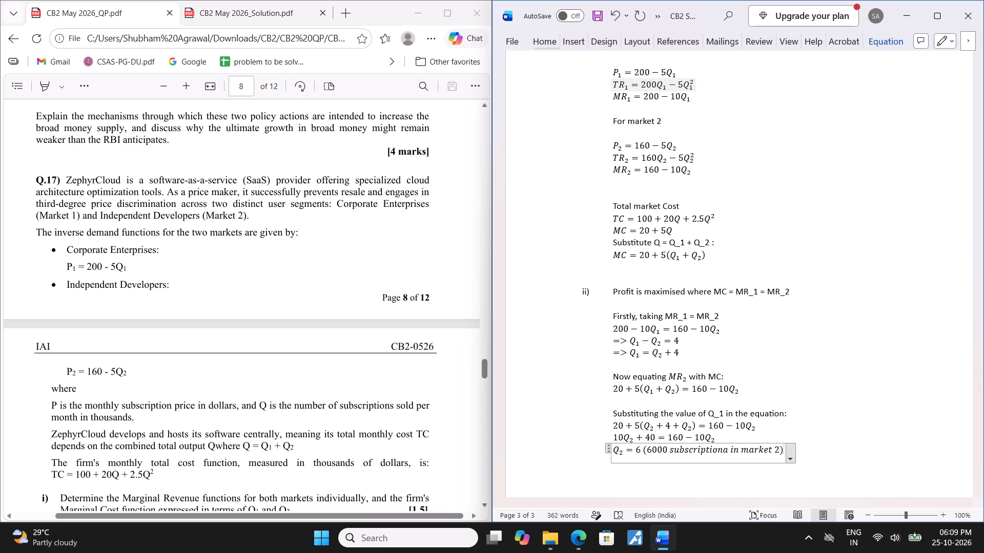
# Correct the wording of the note beside Q_2 = 6 to read "6000 subscriptions sold in market 2".
pyautogui.press('Left')
pyautogui.press('Left')
pyautogui.press('Left')
pyautogui.press('Left')
pyautogui.press('Left')
pyautogui.press('Left')
pyautogui.press('Left')
pyautogui.press('Left')
pyautogui.press('Left')
pyautogui.press('Left')
pyautogui.press('Left')
pyautogui.press('Left')
pyautogui.press('Left')
pyautogui.press('Left')
pyautogui.press('Right')
pyautogui.press('BackSpace')
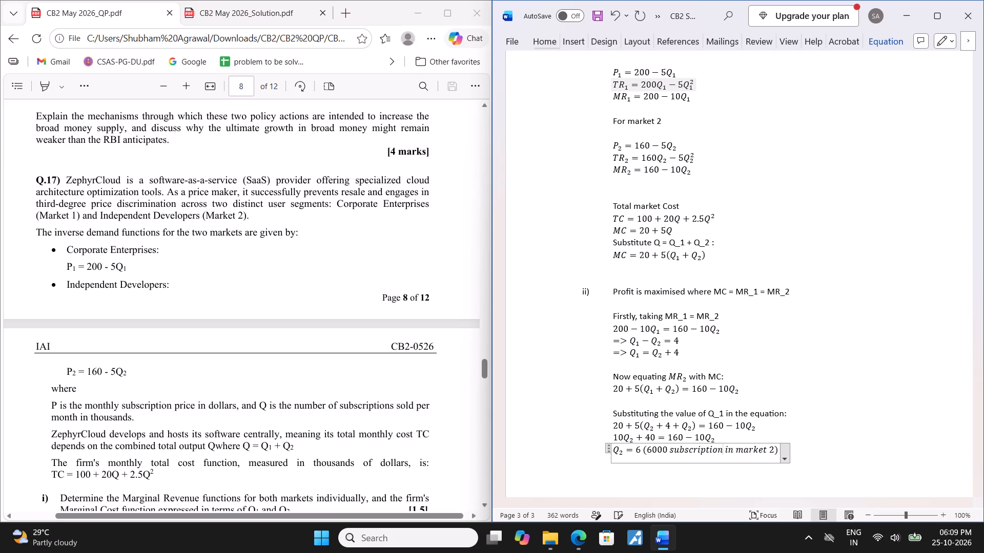
pyautogui.write('s sold')
pyautogui.press('Down')
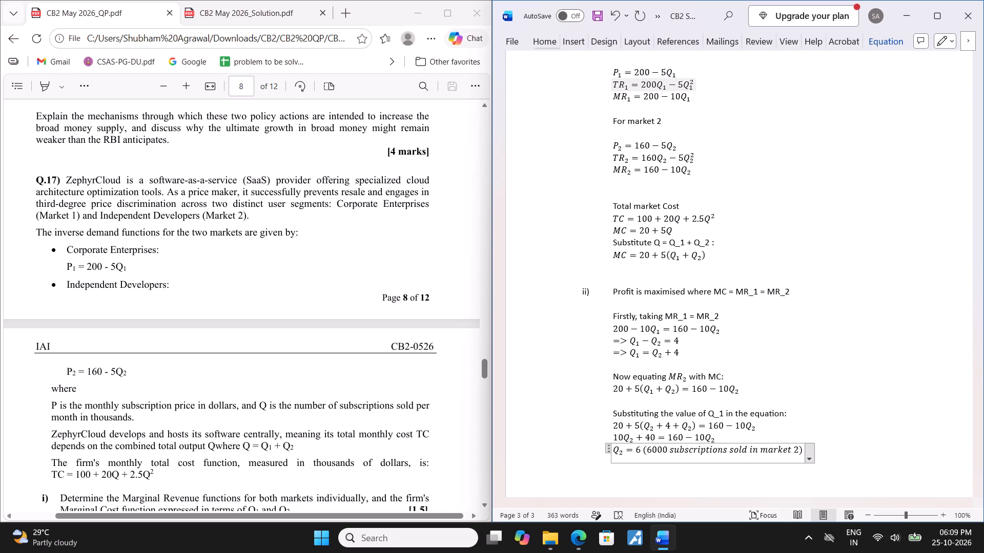
# Below the Q_2 = 6 equation, leave a blank line and start a text line reading "Substituting the value of Q_2 in".
pyautogui.press('Right')
pyautogui.press('Right')
pyautogui.press('Right')
pyautogui.press('Right')
pyautogui.press('Right')
pyautogui.press('Right')
pyautogui.press('Right')
pyautogui.press('Right')
pyautogui.press('Right')
pyautogui.press('Right')
pyautogui.press('Right')
pyautogui.press('Right')
pyautogui.press('Right')
pyautogui.press('Right')
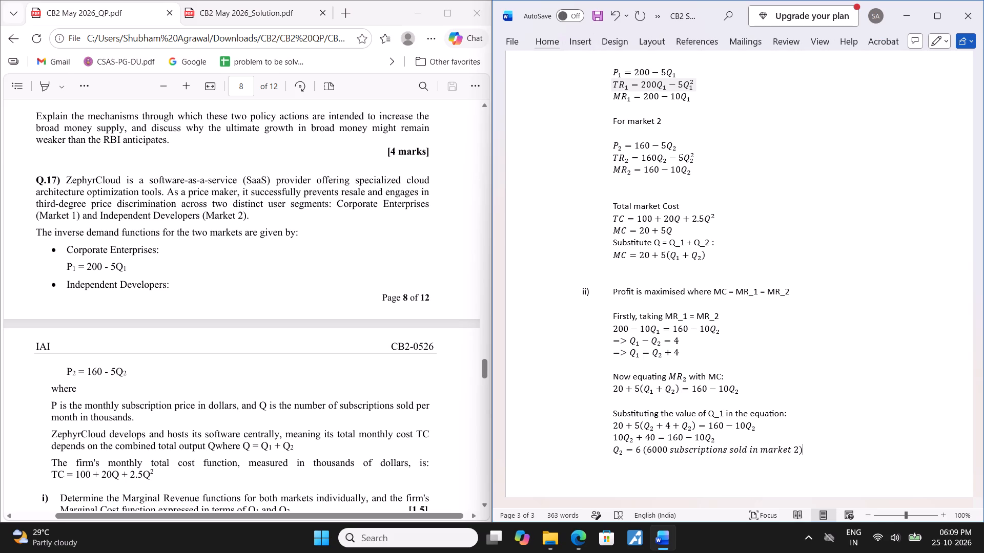
pyautogui.press('Return')
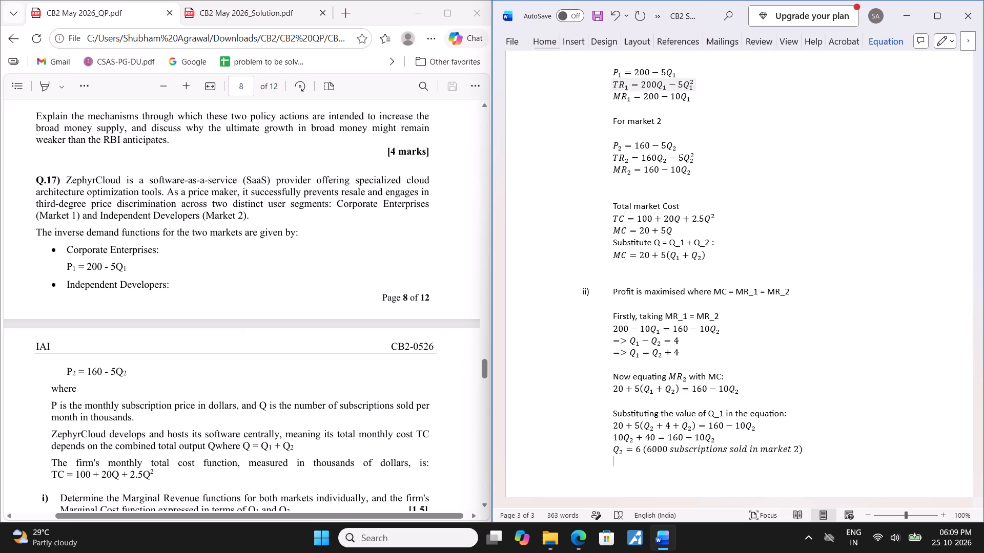
pyautogui.press('Return')
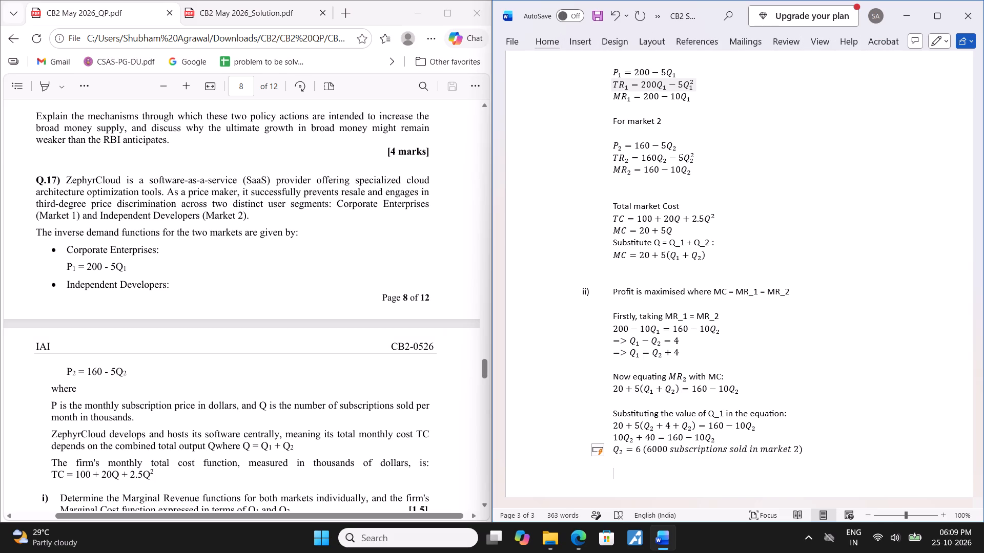
pyautogui.write('Subst')
pyautogui.write('ituting the')
pyautogui.press('space')
pyautogui.write('value ofd =')
pyautogui.press('BackSpace')
pyautogui.press('BackSpace')
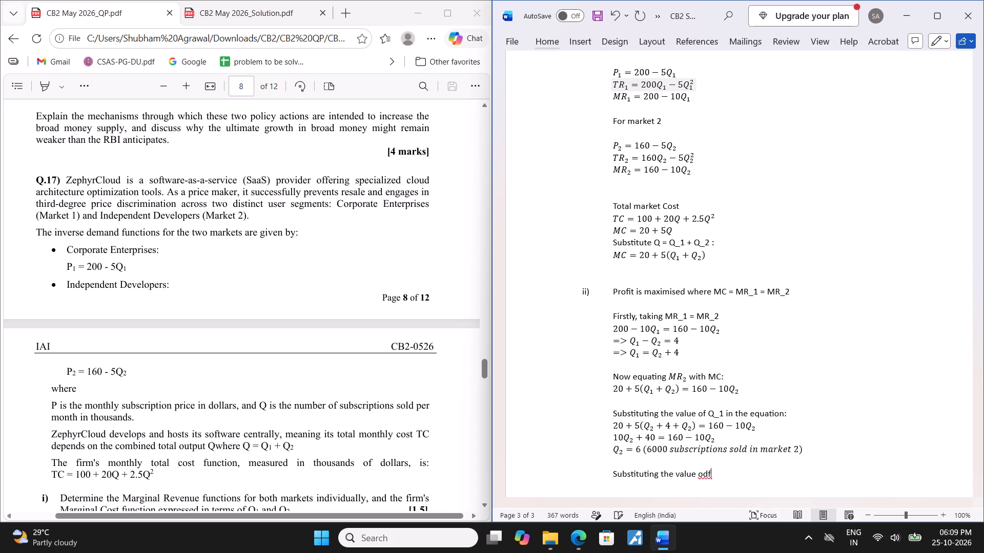
pyautogui.press('BackSpace')
pyautogui.press('BackSpace')
pyautogui.write('f')
pyautogui.press('space')
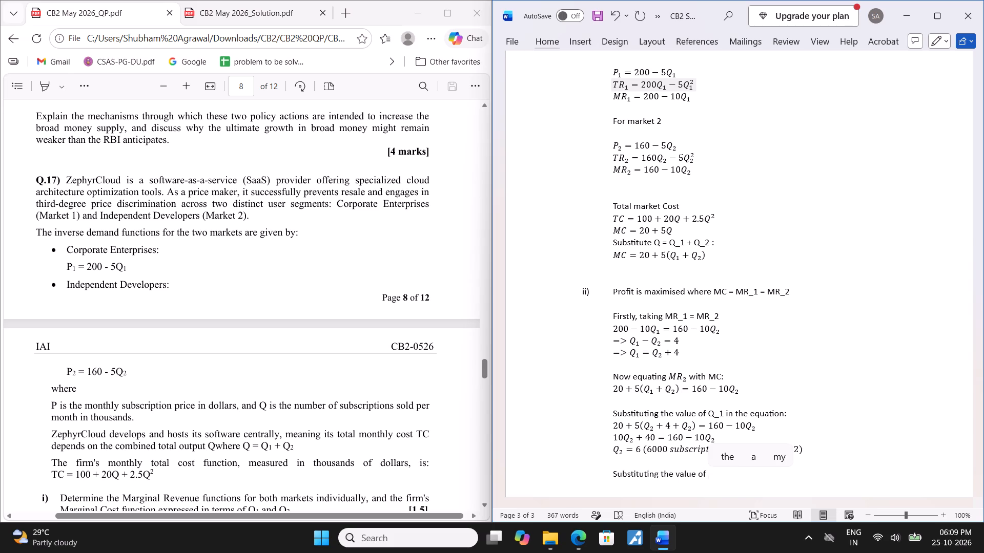
pyautogui.write('Q_2')
pyautogui.press('space')
pyautogui.write('i')
pyautogui.press('space')
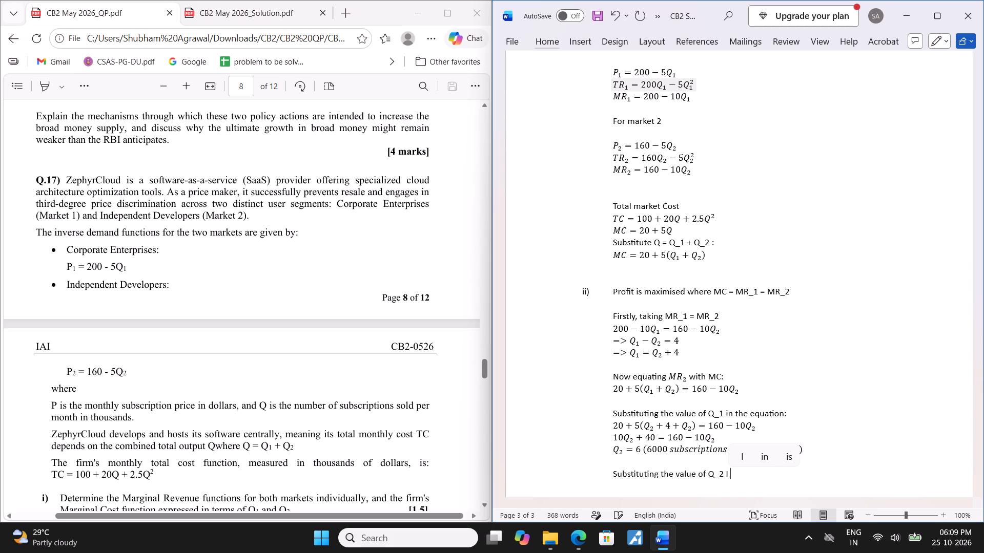
pyautogui.press('BackSpace')
pyautogui.press('BackSpace')
pyautogui.write('in')
pyautogui.press('space')
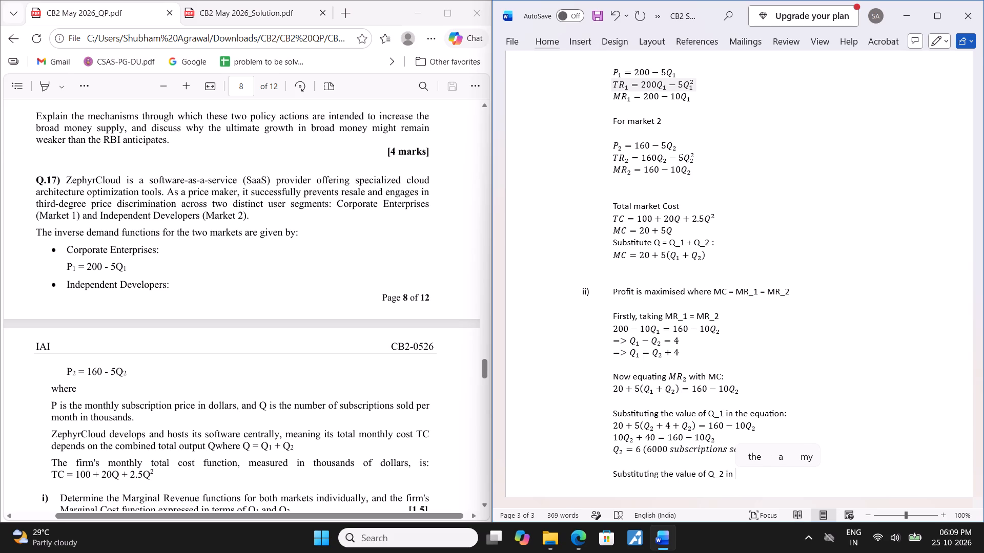
# Label the equation Q_1 = Q_2 + 4 as (1), separated from it by spaces and a row of dashes.
pyautogui.click(688, 351)
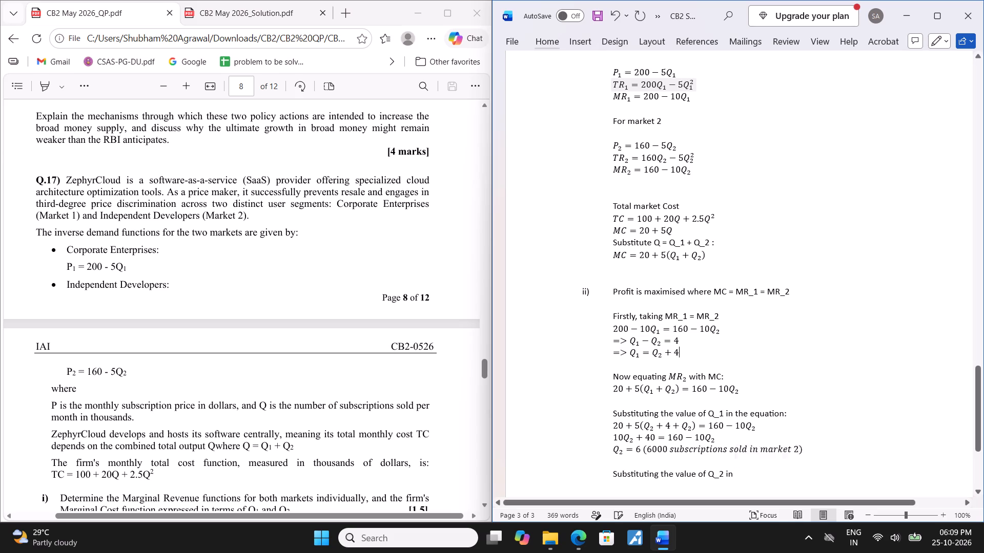
pyautogui.press('space')
pyautogui.press('space')
pyautogui.press('space')
pyautogui.press('space')
pyautogui.press('space')
pyautogui.press('space')
pyautogui.press('space')
pyautogui.press('space')
pyautogui.press('space')
pyautogui.press('space')
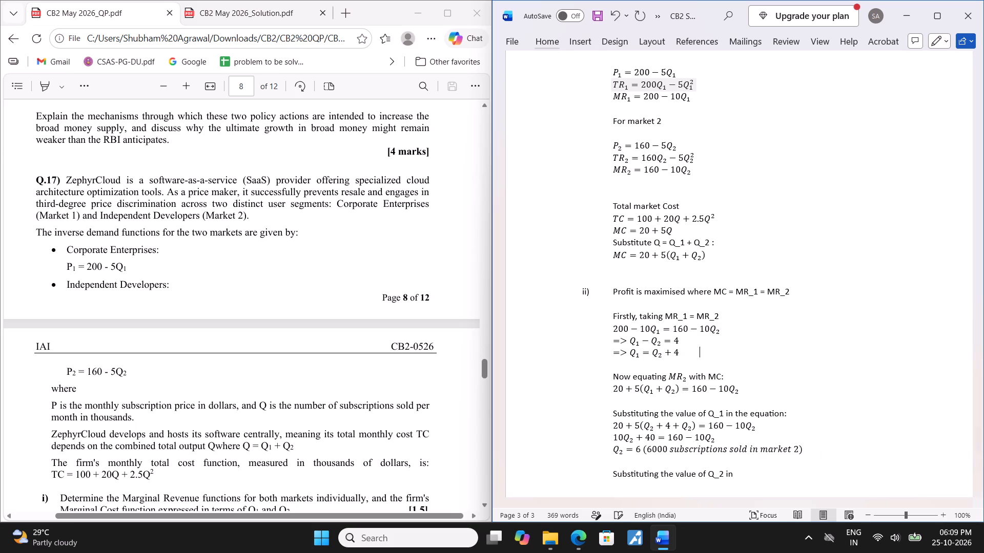
pyautogui.press('-')
pyautogui.press('-')
pyautogui.press('-')
pyautogui.press('-')
pyautogui.press('-')
pyautogui.press('-')
pyautogui.press('-')
pyautogui.press('-')
pyautogui.press('-')
pyautogui.press('-')
pyautogui.press('-')
pyautogui.press('-')
pyautogui.press('-')
pyautogui.press('-')
pyautogui.press('-')
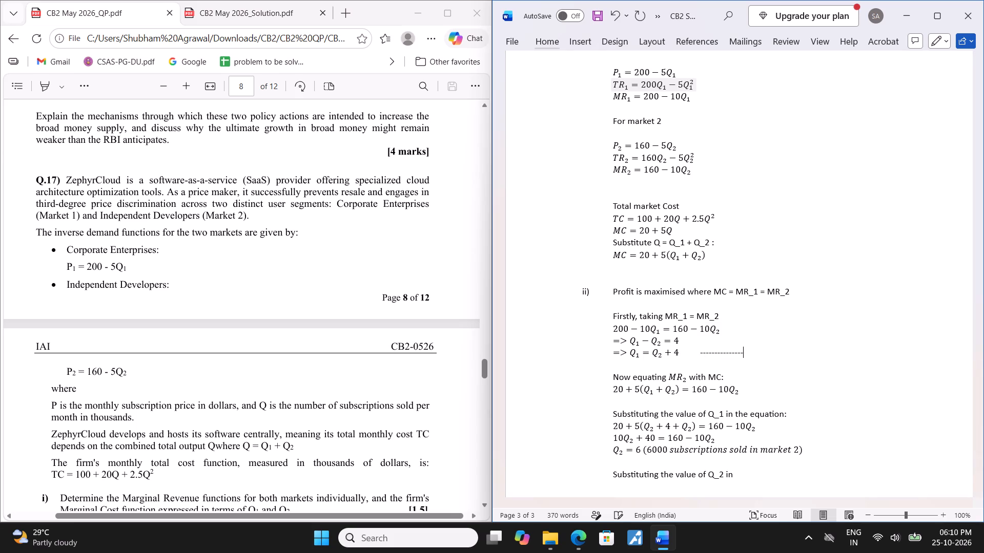
pyautogui.press('space')
pyautogui.hotkey('shift', '(')
pyautogui.write('1)')
# Complete the unfinished "Substituting the value of Q_2 in" line with "equation 1:".
pyautogui.press('Down')
pyautogui.press('Down')
pyautogui.press('Down')
pyautogui.press('Down')
pyautogui.press('Down')
pyautogui.press('Down')
pyautogui.press('Down')
pyautogui.press('Down')
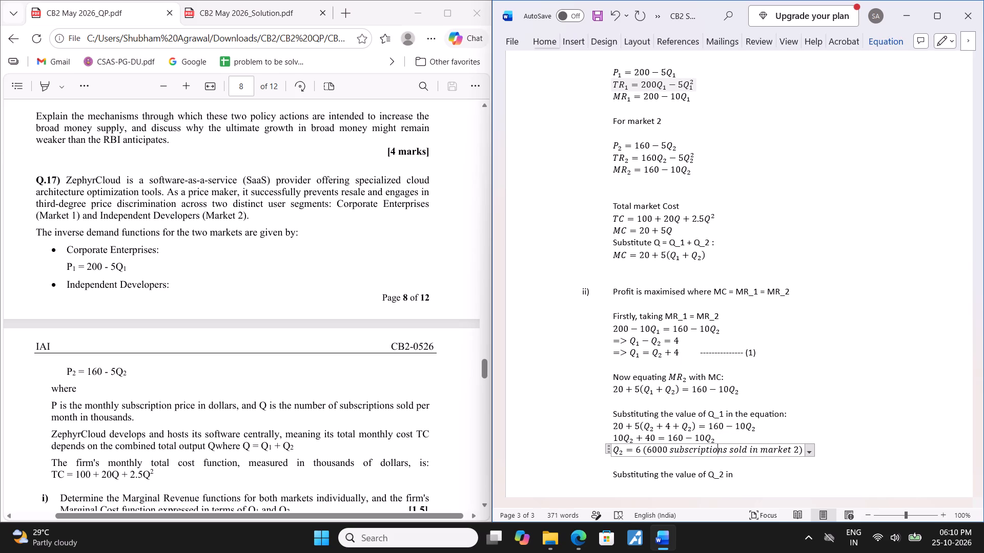
pyautogui.press('Down')
pyautogui.press('Down')
pyautogui.press('Down')
pyautogui.press('Right')
pyautogui.press('Right')
pyautogui.press('Right')
pyautogui.press('Right')
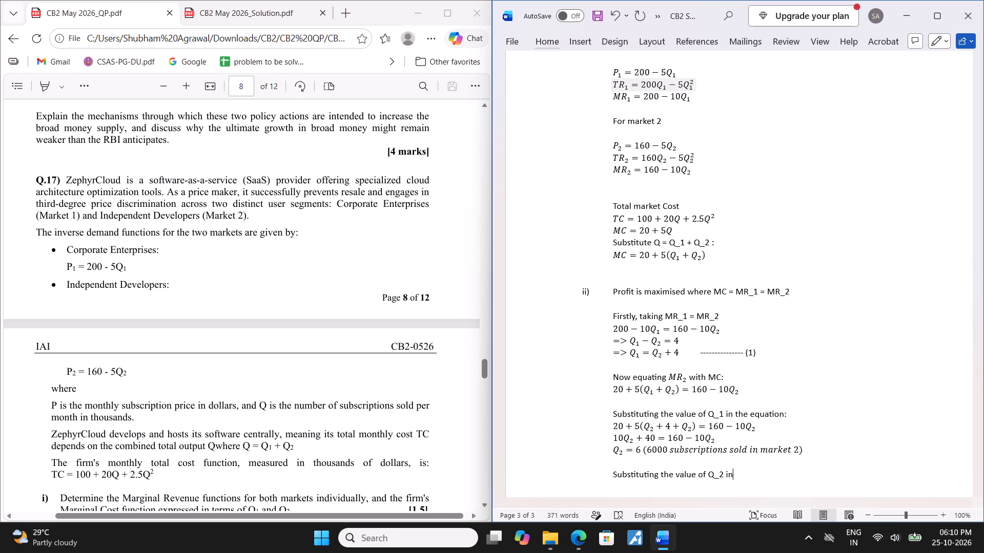
pyautogui.press('Right')
pyautogui.press('Right')
pyautogui.write('equs')
pyautogui.press('BackSpace')
pyautogui.write('ation 1')
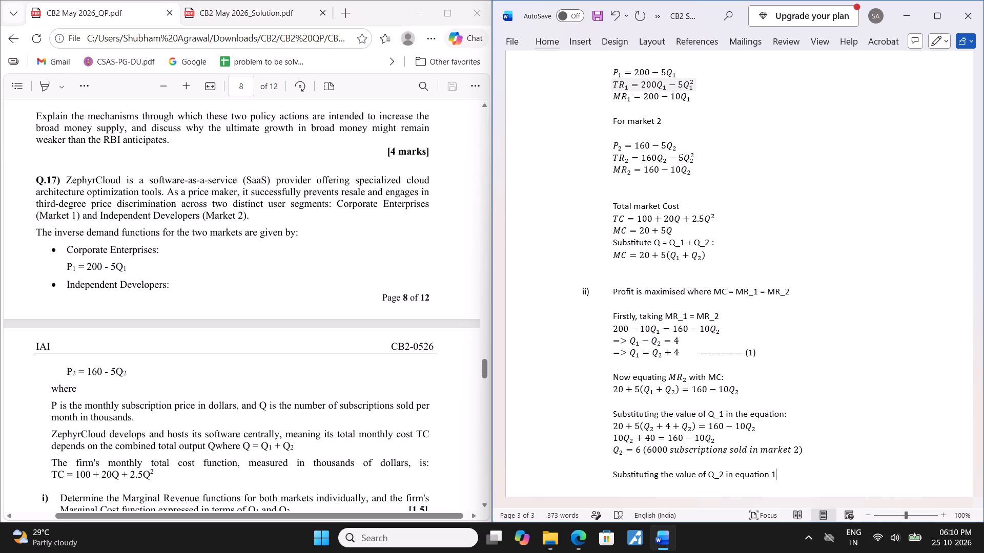
pyautogui.write('":')
pyautogui.hotkey('shift', 'BackSpace')
pyautogui.hotkey('shift', 'BackSpace')
pyautogui.hotkey('shift', ':')
# Add the equation Q_1 = 6 + 4 on a new line below the "Substituting the value of Q_2" line.
pyautogui.press('Return')
pyautogui.hotkey('alt', '=')
pyautogui.write('Q_1')
pyautogui.press('space')
pyautogui.press('=')
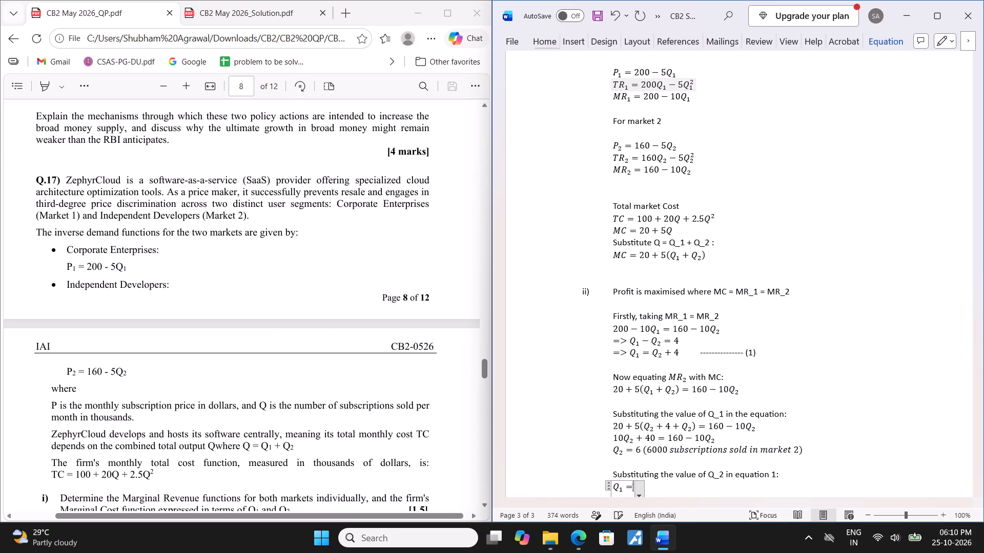
pyautogui.write('6+')
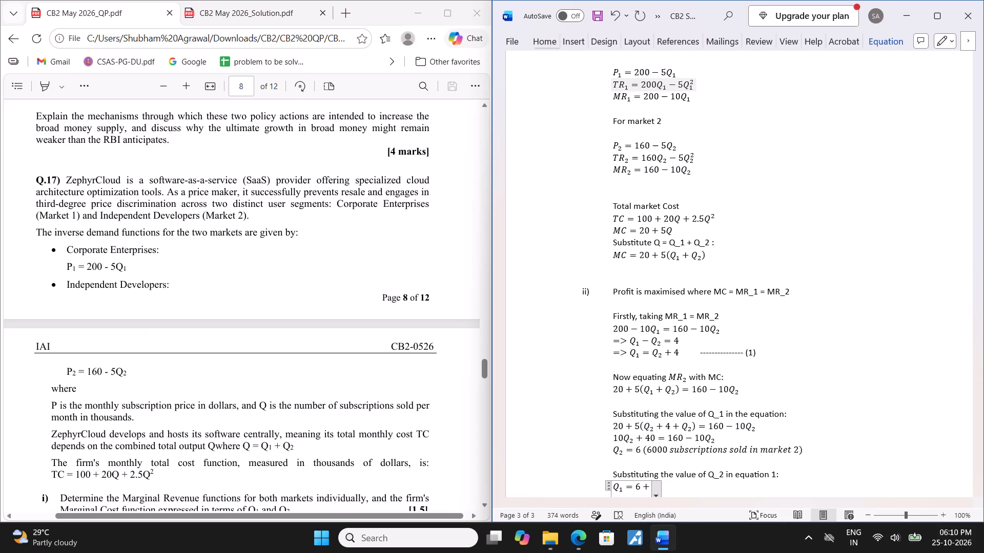
pyautogui.press('4')
# Add the solution Q_1 = 10 as an equation on the line below Q_1 = 6 + 4.
pyautogui.press('Return')
pyautogui.write('Q_')
pyautogui.press('BackSpace')
pyautogui.press('BackSpace')
pyautogui.hotkey('alt', '=')
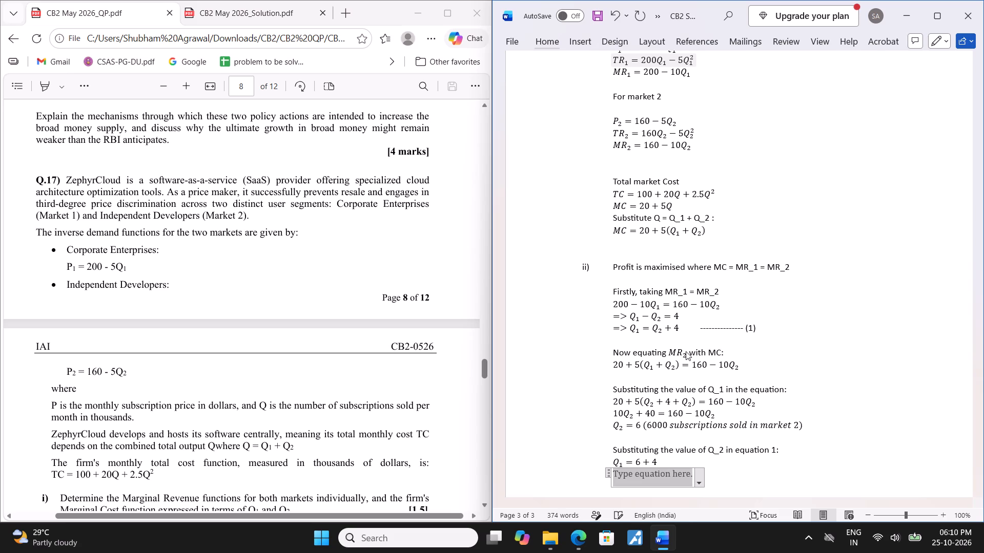
pyautogui.write('Q_')
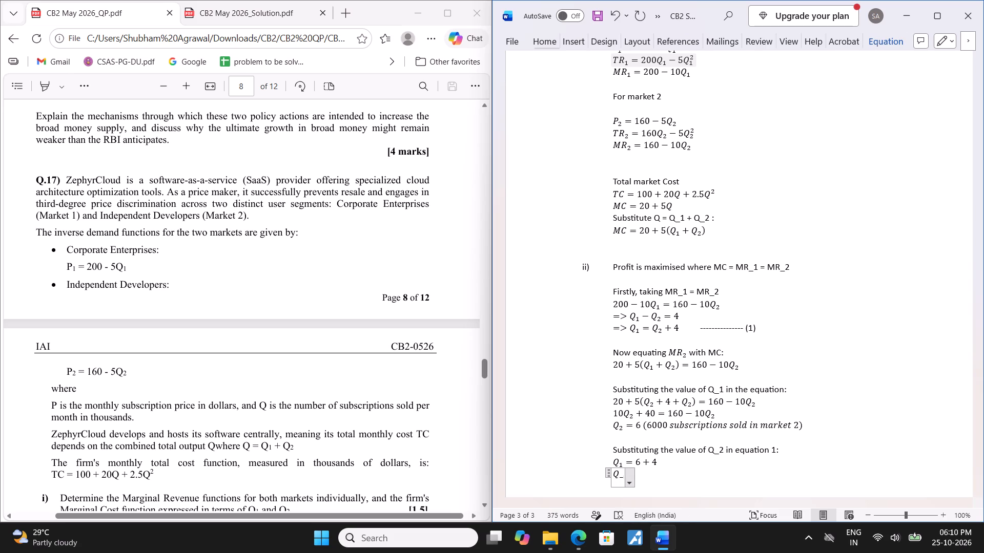
pyautogui.write('1')
pyautogui.press('space')
pyautogui.write('=10')
pyautogui.press('space')
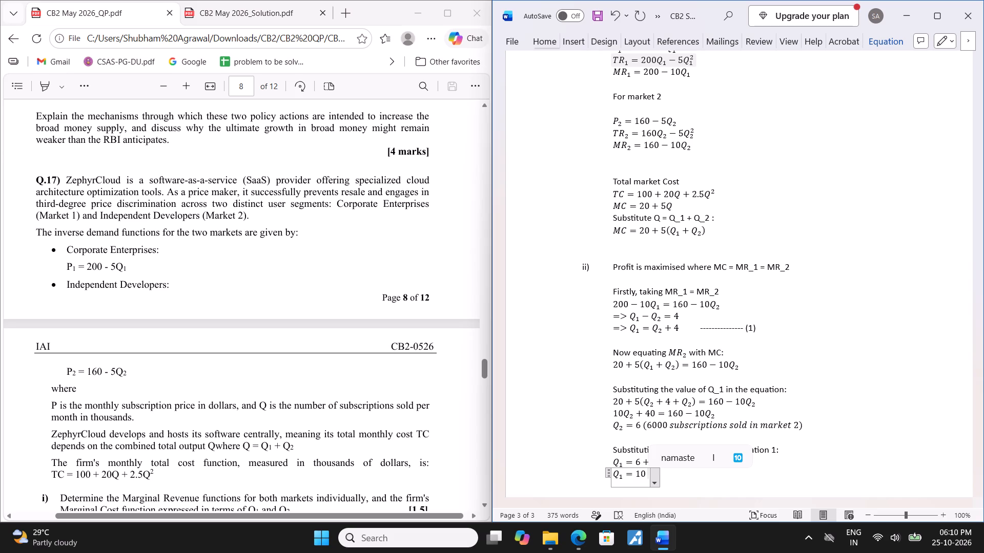
# Append the note "(i.e. 10000 subscriptions sold in market 1)" to the Q_1 = 10 equation.
pyautogui.hotkey('shift', '(')
pyautogui.press('1')
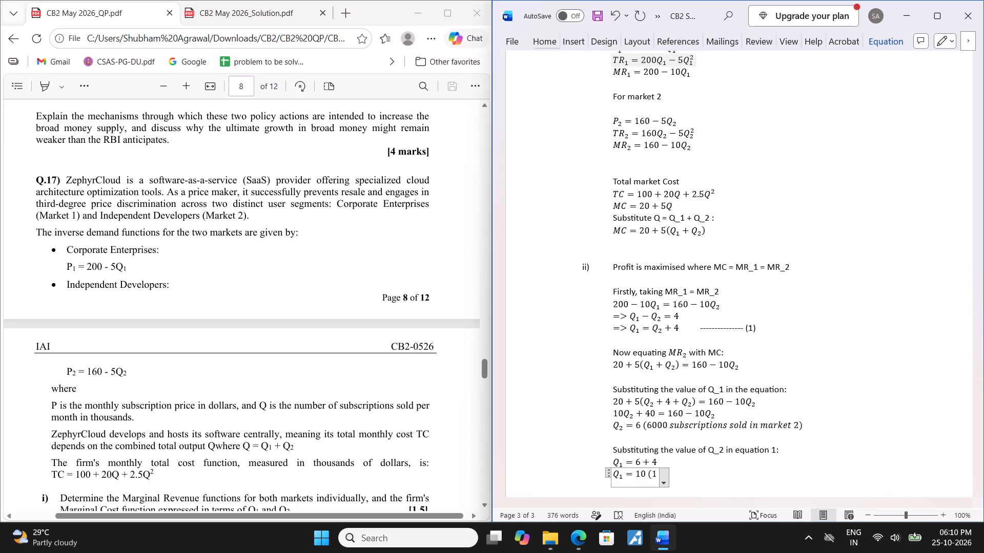
pyautogui.press('BackSpace')
pyautogui.write('i.e.')
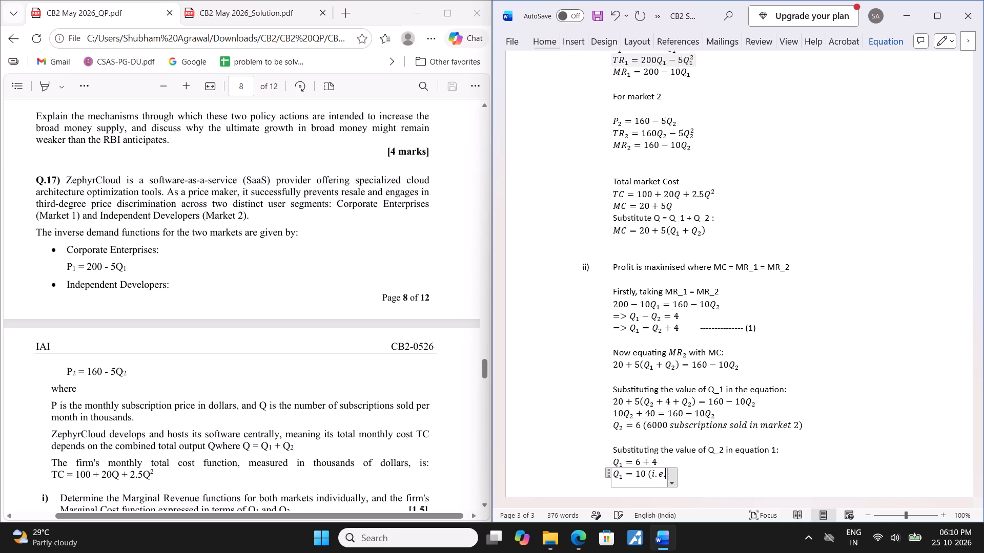
pyautogui.press('space')
pyautogui.write('10')
pyautogui.write('000 subscriptions sold in ma')
pyautogui.write('rket')
pyautogui.press('space')
pyautogui.press('1')
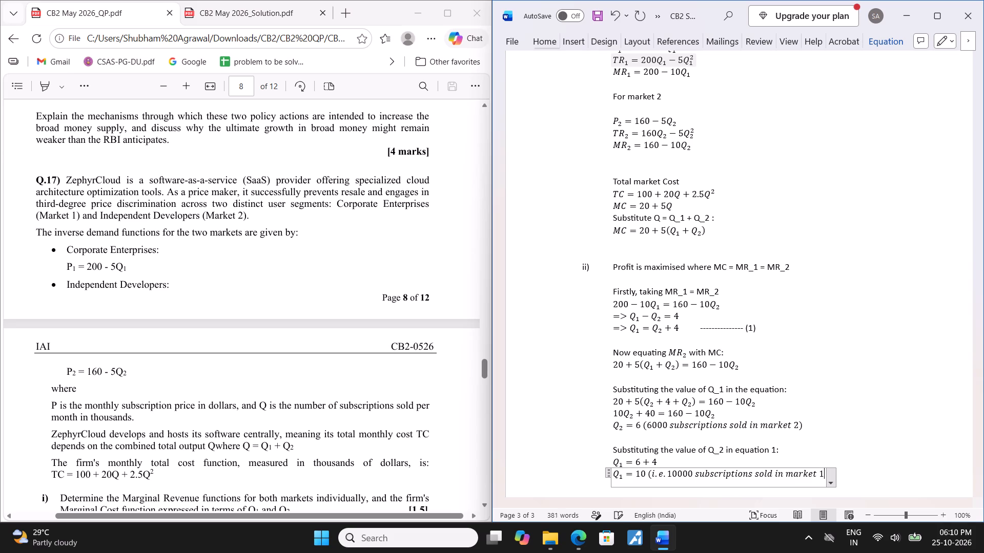
pyautogui.hotkey('shift', ')')
# Start part iii) below the Q_1 solution, leaving blank space, with the line "Price in Market 1:".
pyautogui.press('Return')
pyautogui.press('Return')
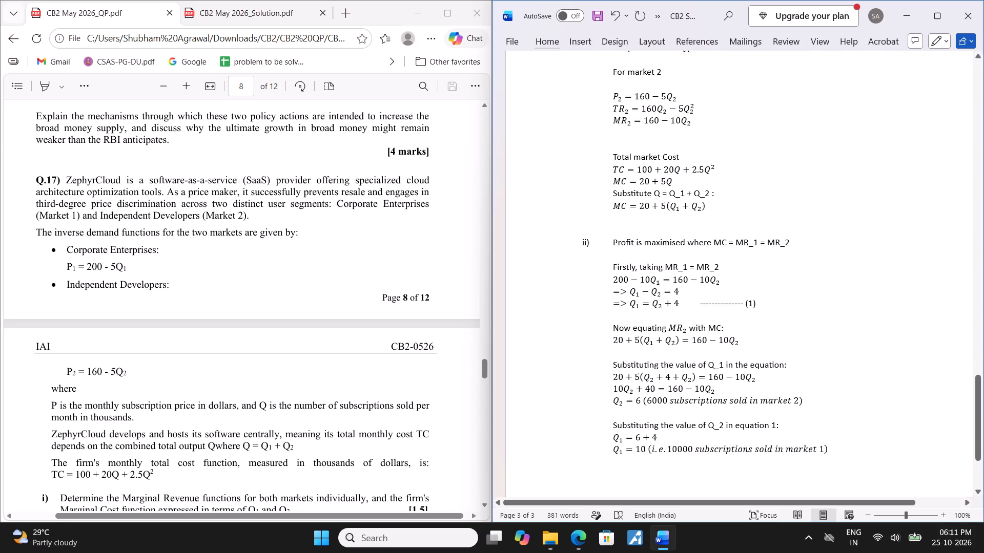
pyautogui.press('Return')
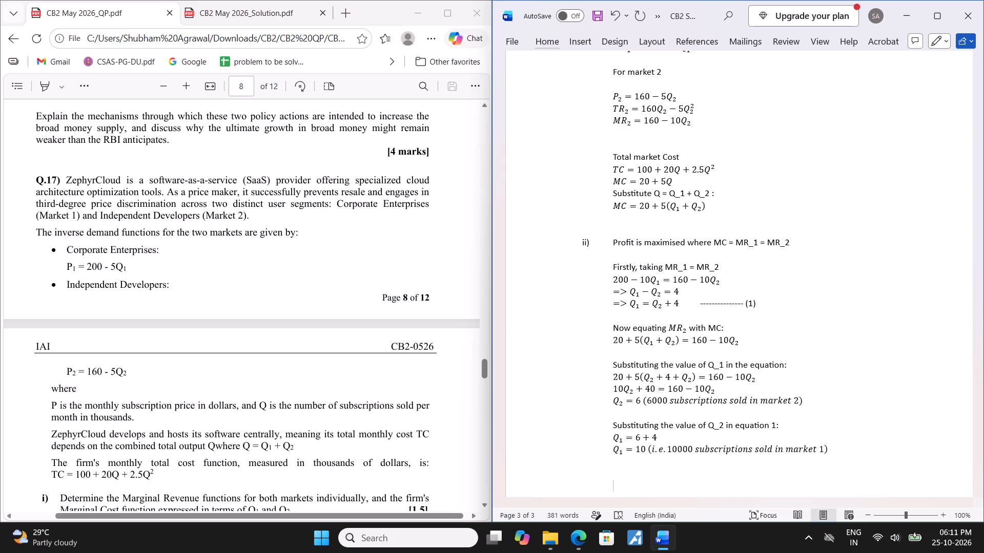
pyautogui.scroll(-3, 274, 324)
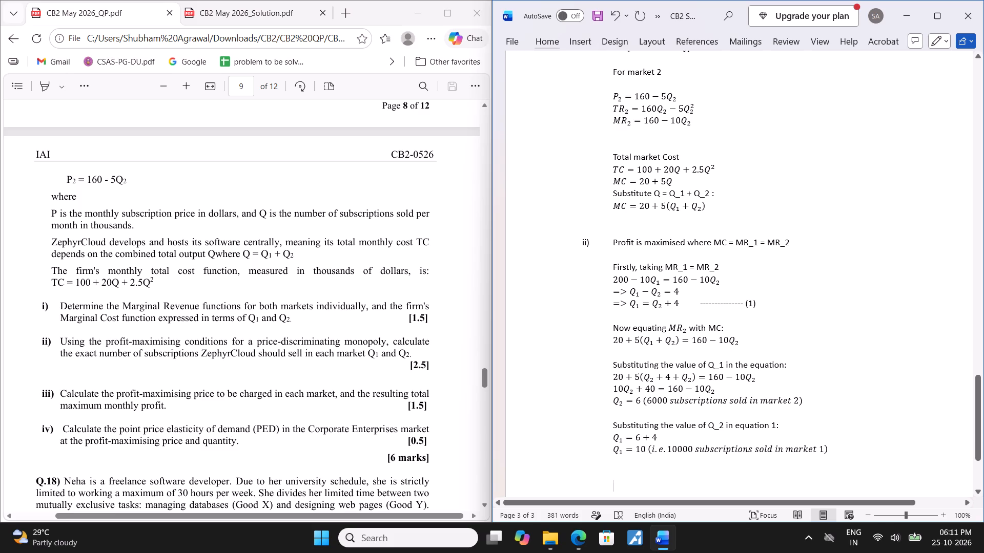
pyautogui.write('iiii')
pyautogui.press('BackSpace')
pyautogui.write(')')
pyautogui.press('space')
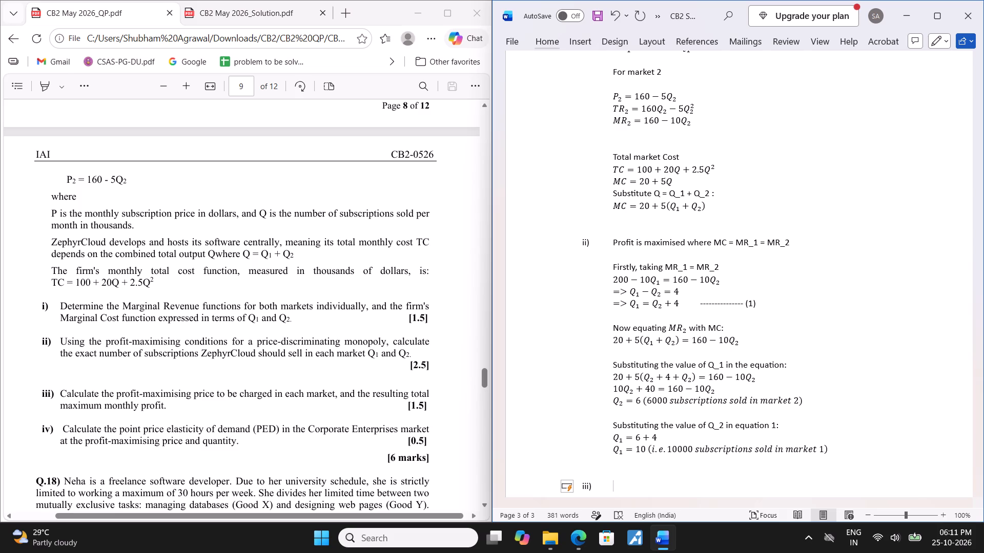
pyautogui.write('Price in')
pyautogui.press('space')
pyautogui.write('Ma')
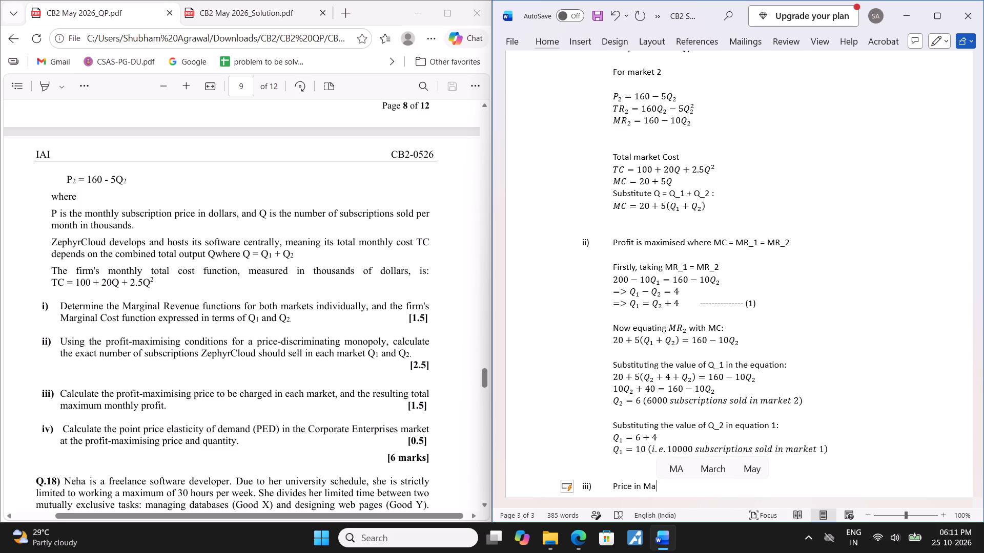
pyautogui.write('rket')
pyautogui.press('space')
pyautogui.write('1:')
# Add the equation P_1 = 200 - 5Q_1 on the line below "Price in Market 1:".
pyautogui.press('Return')
pyautogui.press('BackSpace')
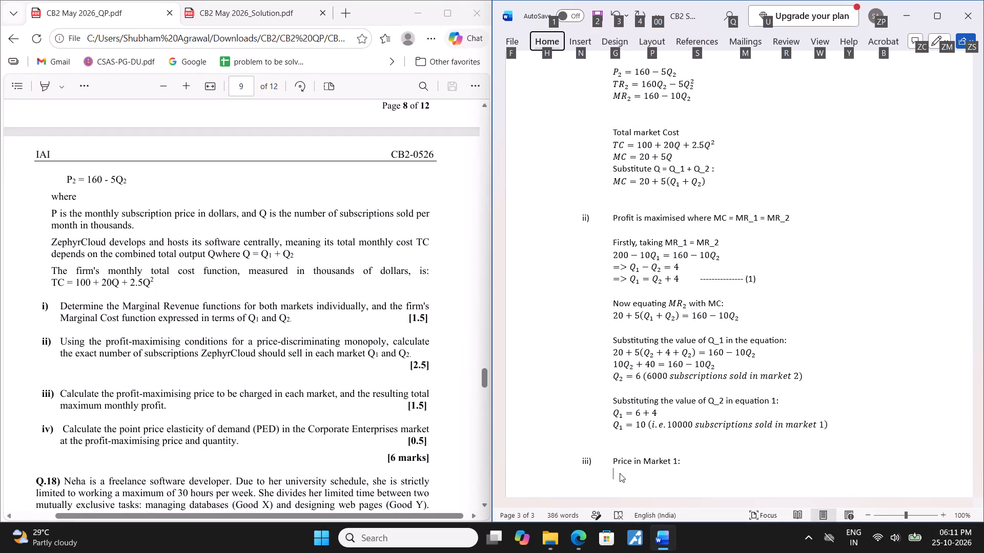
pyautogui.hotkey('alt', '=')
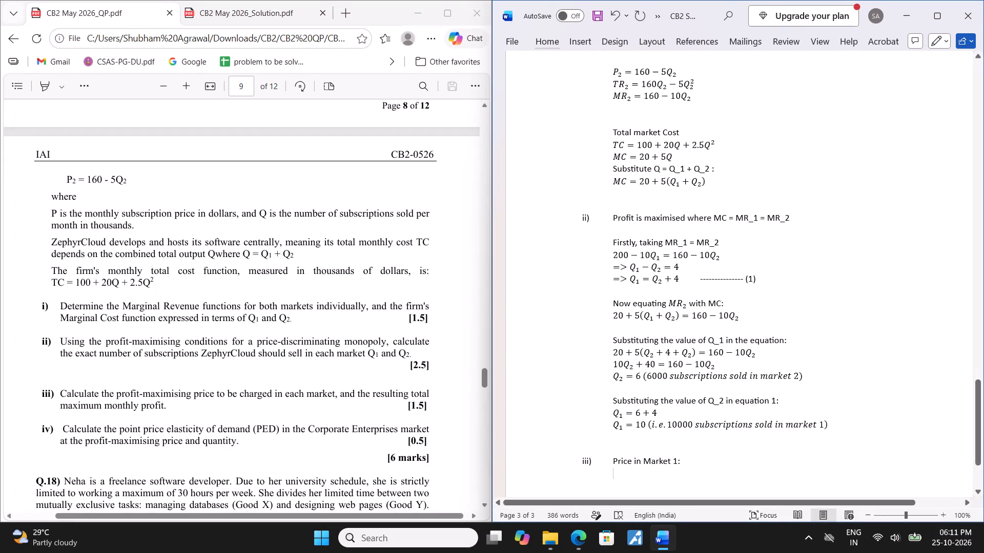
pyautogui.hotkey('alt', '=')
pyautogui.hotkey('shift', '_')
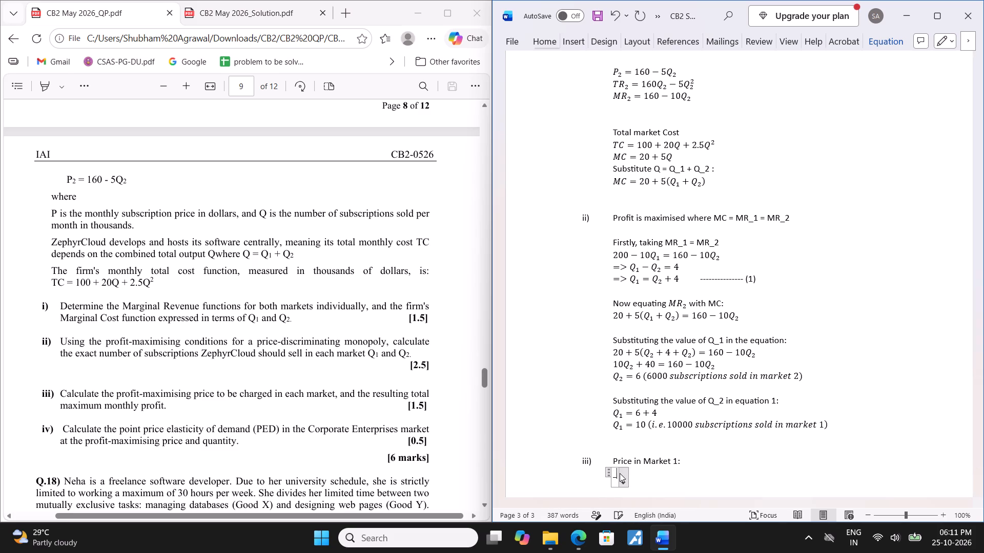
pyautogui.press('BackSpace')
pyautogui.write('P_1 =')
pyautogui.scroll(2, 291, 369)
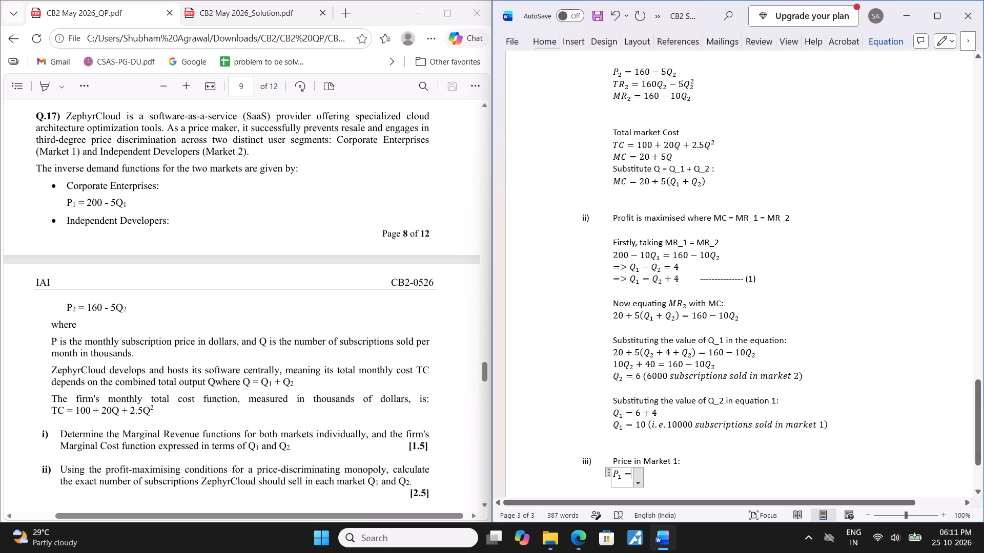
pyautogui.write('200-')
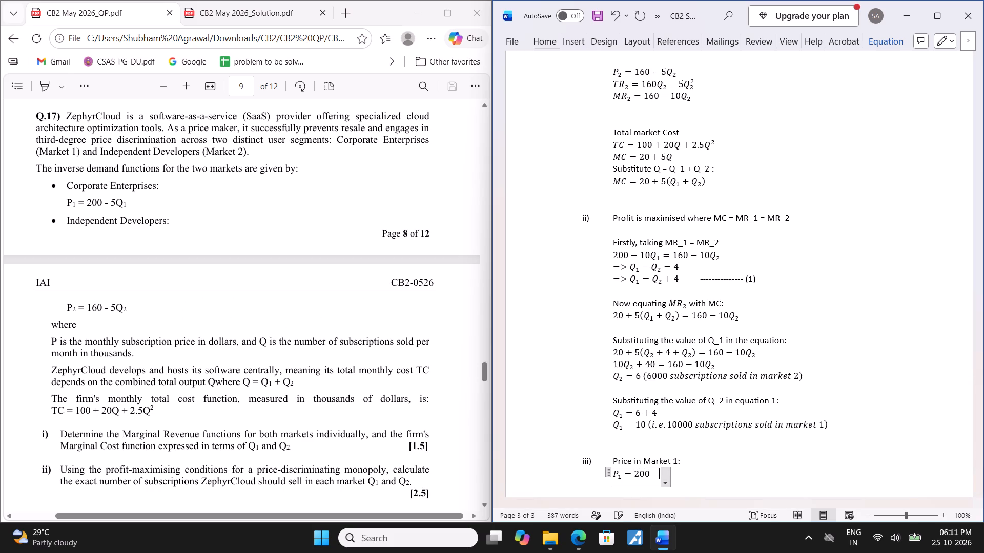
pyautogui.press('5')
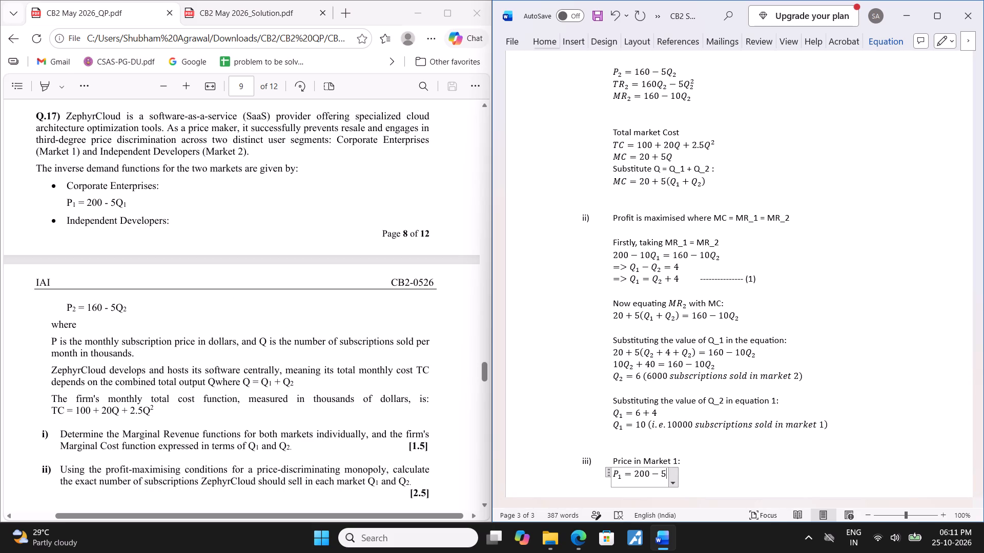
pyautogui.write('Q_')
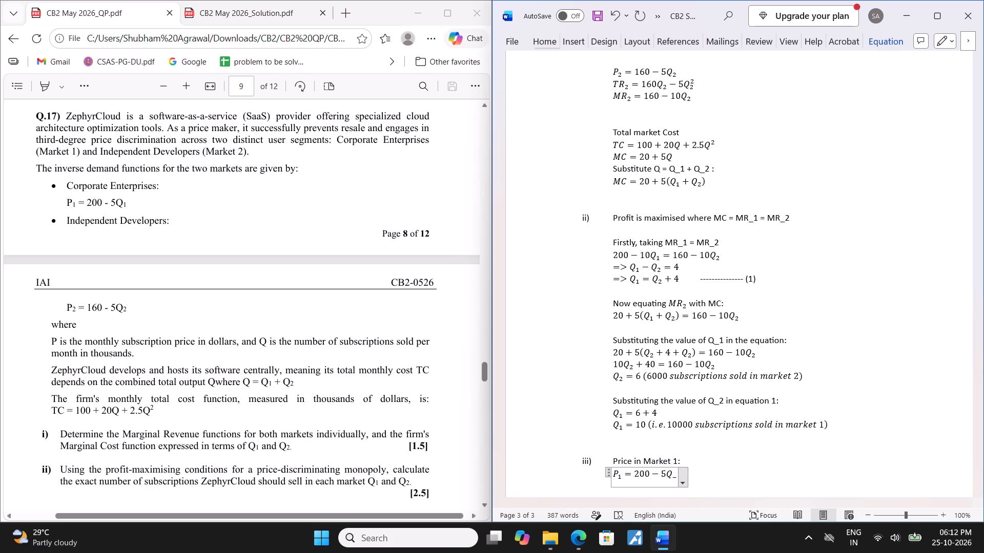
pyautogui.write('1')
pyautogui.press('space')
# Add the result => P_1 = $150 monthly as an equation on the line below P_1 = 200 - 5Q_1.
pyautogui.press('Return')
pyautogui.press('=')
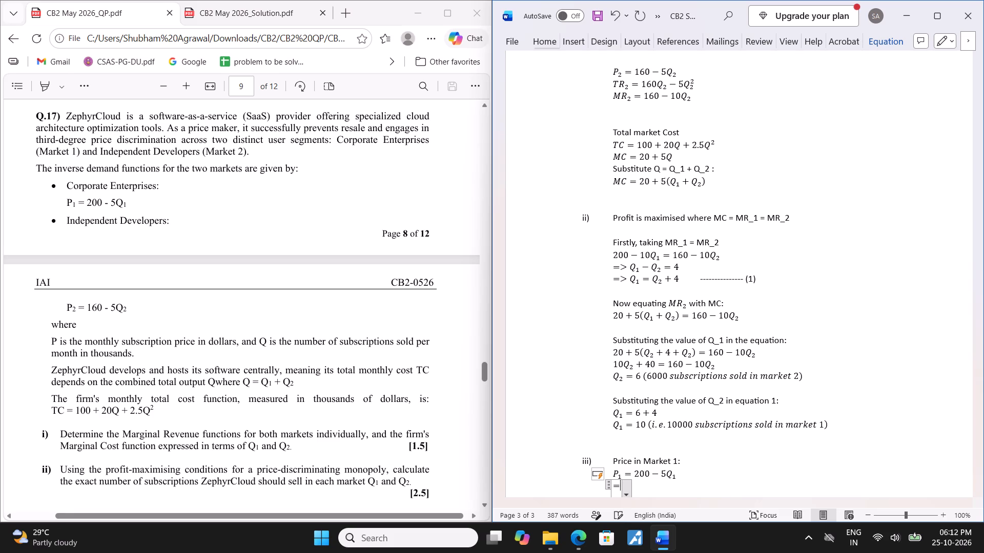
pyautogui.write('>')
pyautogui.press('space')
pyautogui.write('P_1')
pyautogui.press('space')
pyautogui.press('=')
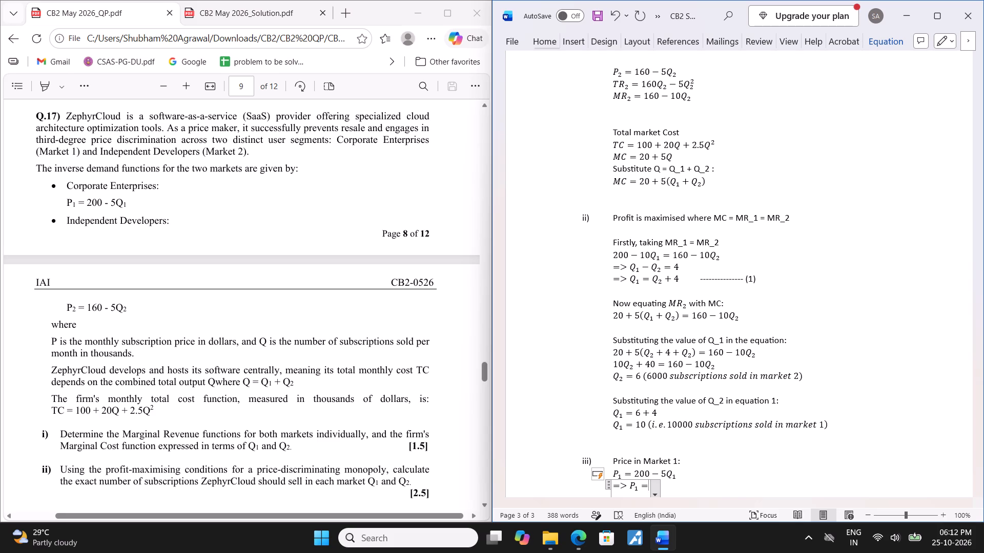
pyautogui.hotkey('shift', '$')
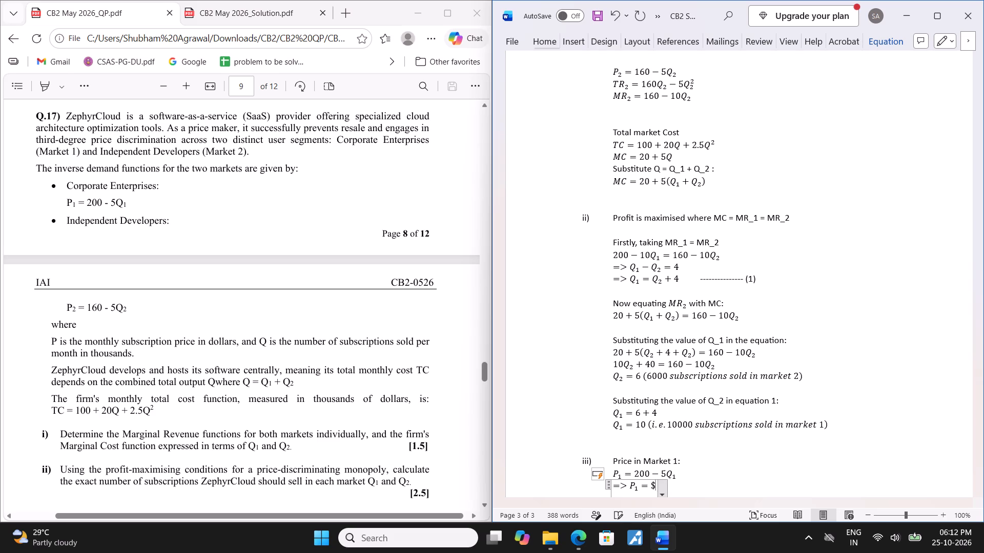
pyautogui.write('150')
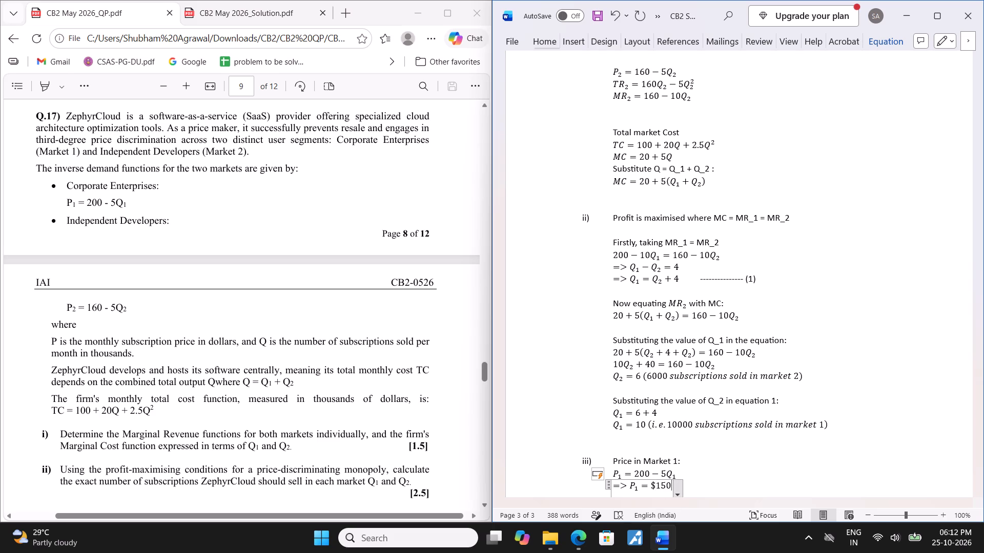
pyautogui.press('space')
pyautogui.write('monthly')
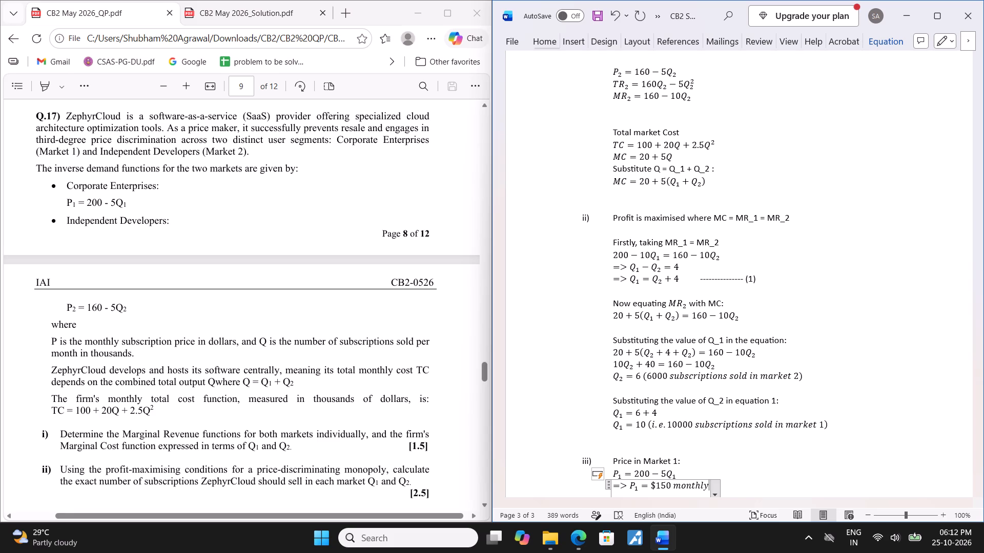
# Add the line "Price in market 2:" after a blank line below the P_1 result.
pyautogui.press('Return')
pyautogui.press('Return')
pyautogui.write('Price in market 2')
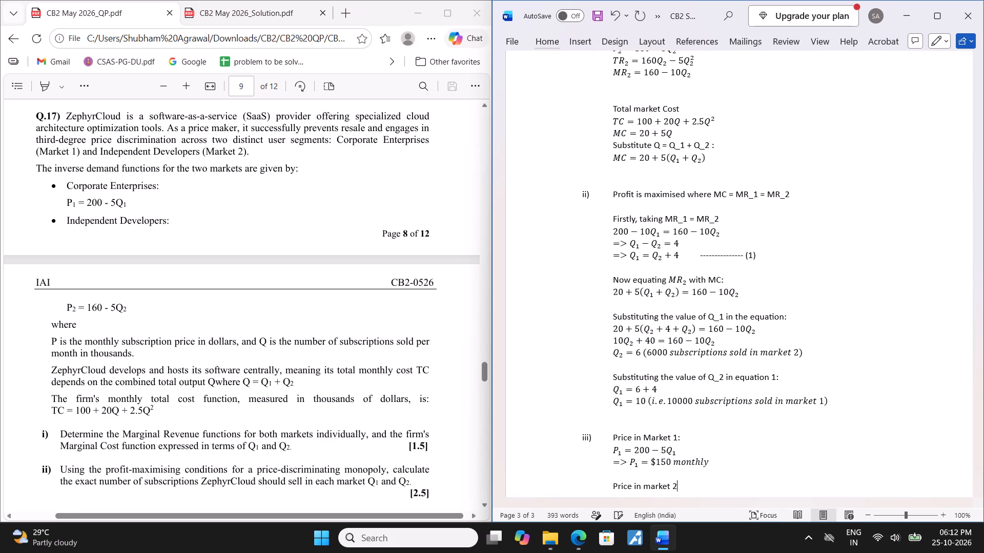
pyautogui.hotkey('shift', ':')
# Add the equation P_2 = 160 - 5Q_2 below "Price in market 2:" and start a new line after it.
pyautogui.press('Return')
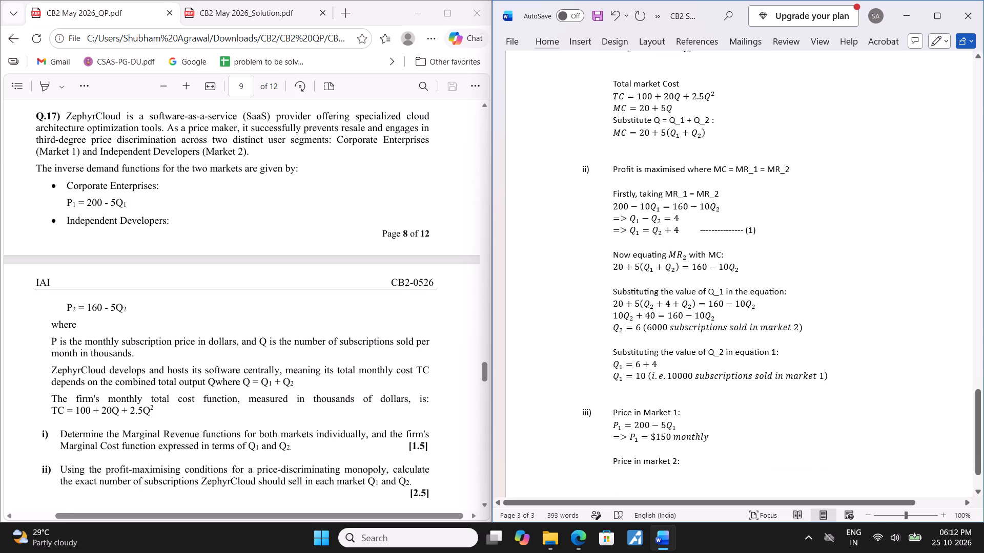
pyautogui.write('P_1')
pyautogui.press('BackSpace')
pyautogui.press('BackSpace')
pyautogui.press('BackSpace')
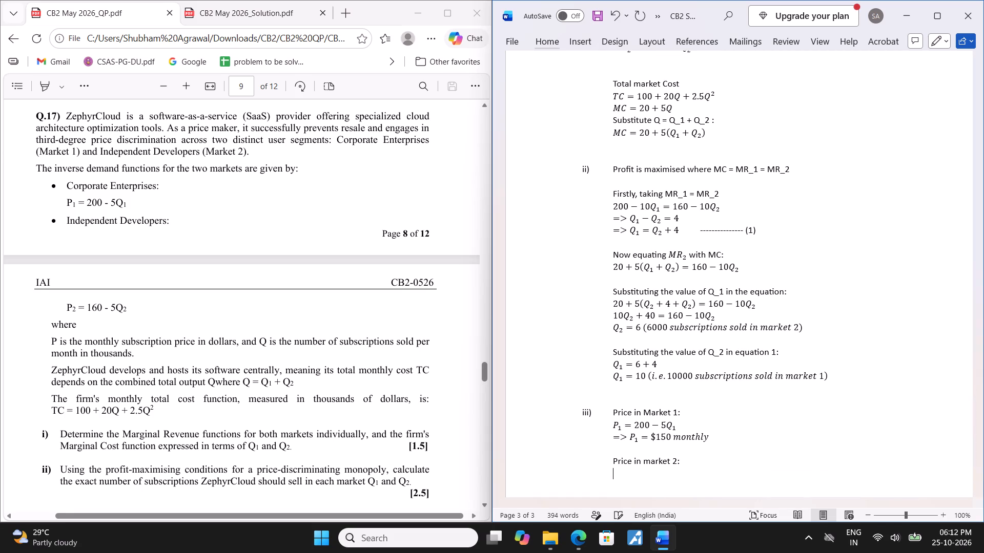
pyautogui.hotkey('alt', '-')
pyautogui.hotkey('alt', '=')
pyautogui.hotkey('shift', 'p')
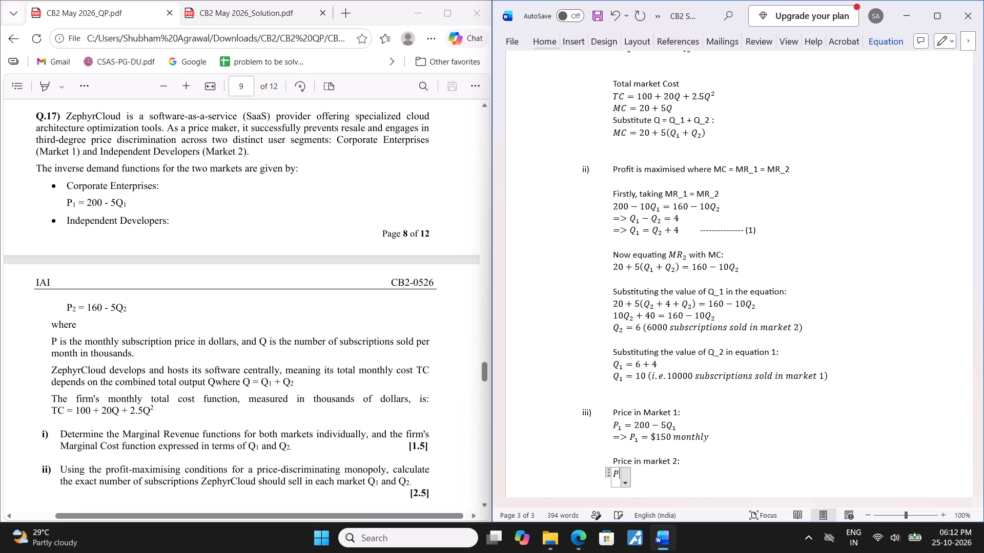
pyautogui.hotkey('shift', '_')
pyautogui.write('2')
pyautogui.press('space')
pyautogui.press('=')
pyautogui.write('160-5')
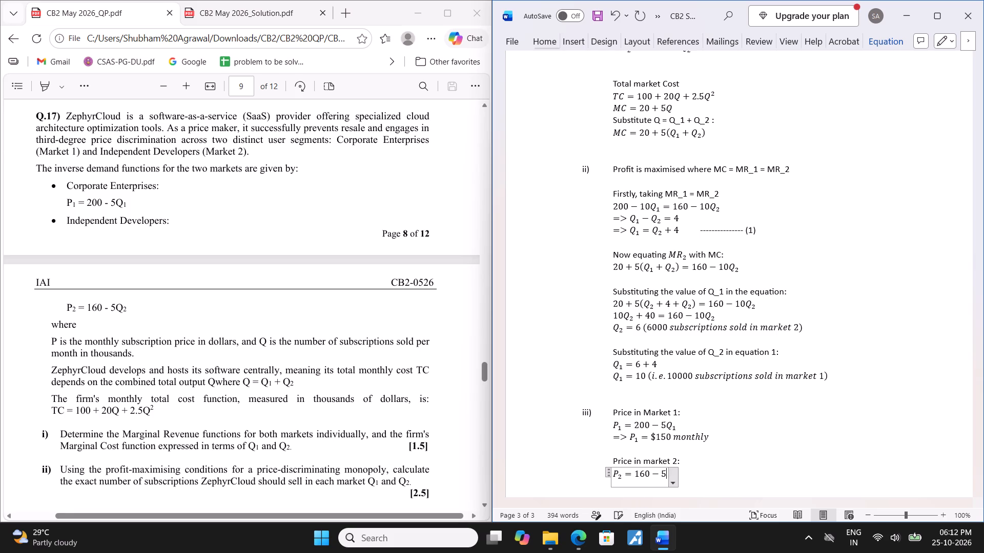
pyautogui.write('Q_2')
pyautogui.press('space')
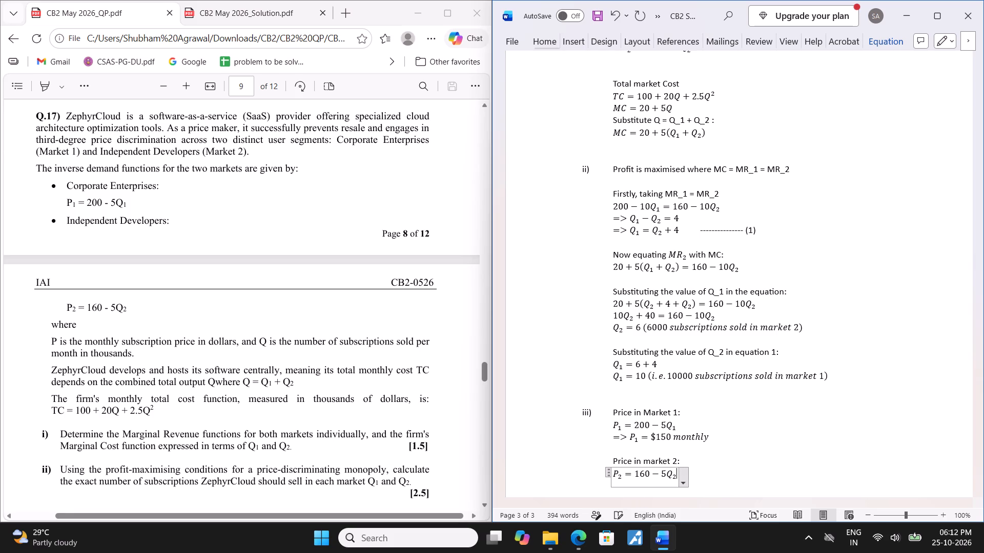
pyautogui.press('Return')
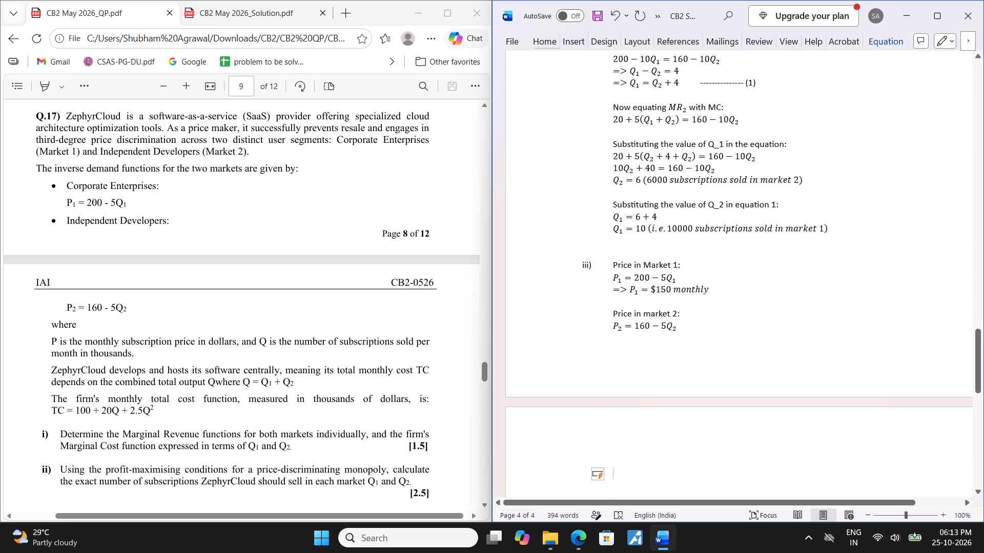
# Enter the result => P_2 = $130 monthly as an equation below P_2 = 160 - 5Q_2.
pyautogui.press('=')
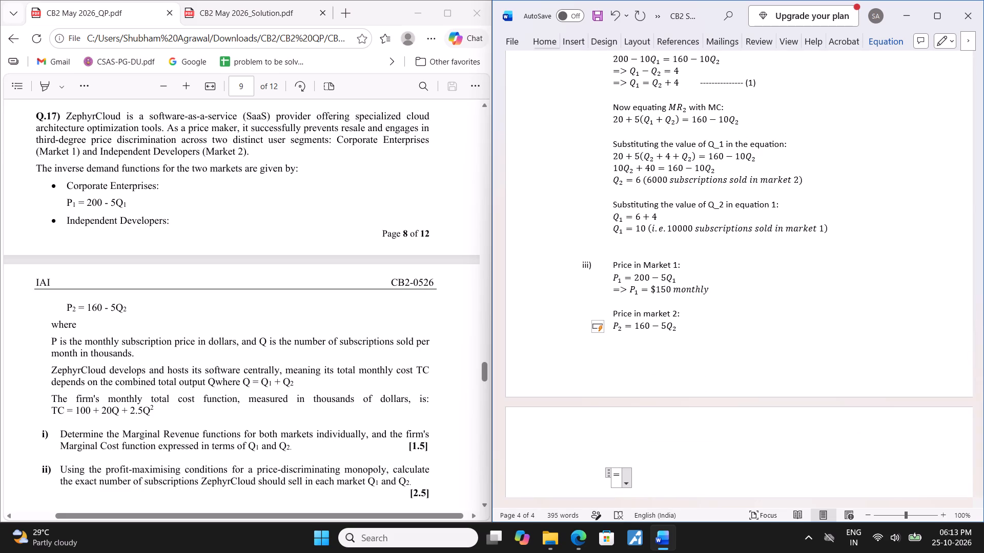
pyautogui.hotkey('shift', '>')
pyautogui.press('space')
pyautogui.write('P_2')
pyautogui.press('space')
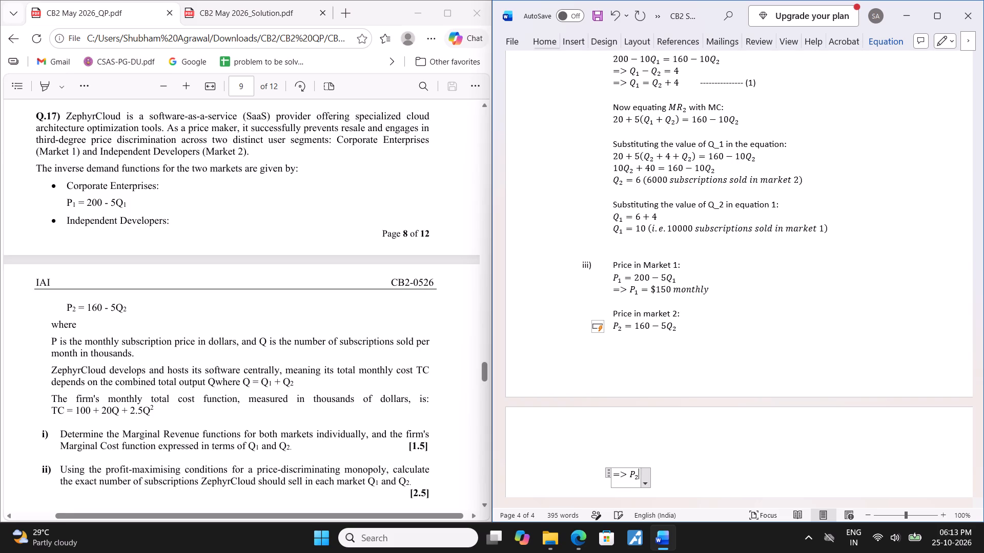
pyautogui.press('=')
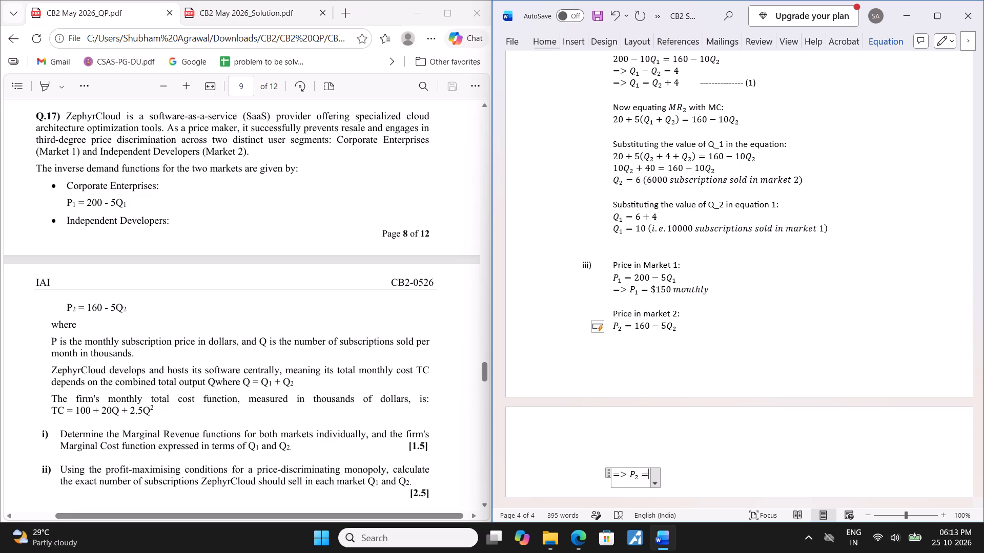
pyautogui.write('$130')
pyautogui.press('space')
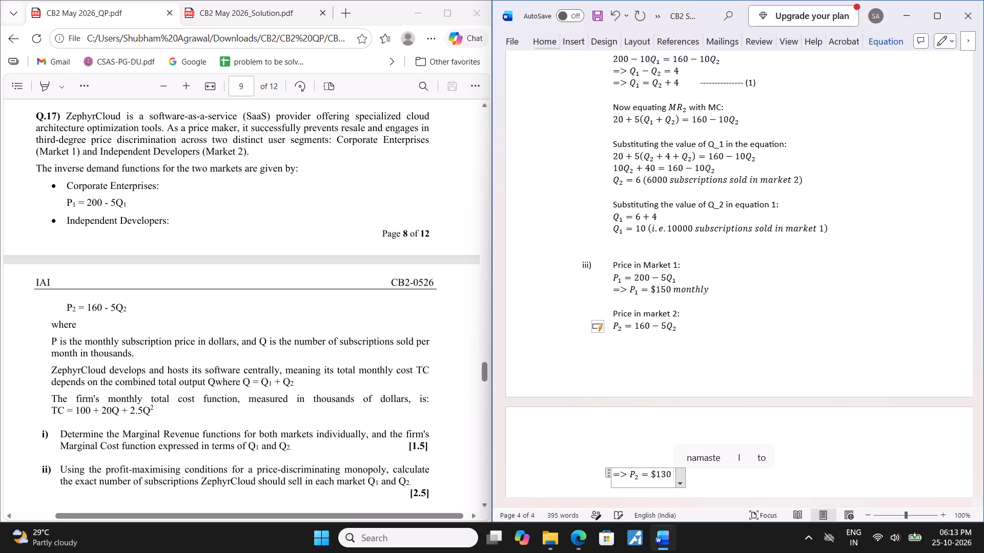
pyautogui.write('monthly')
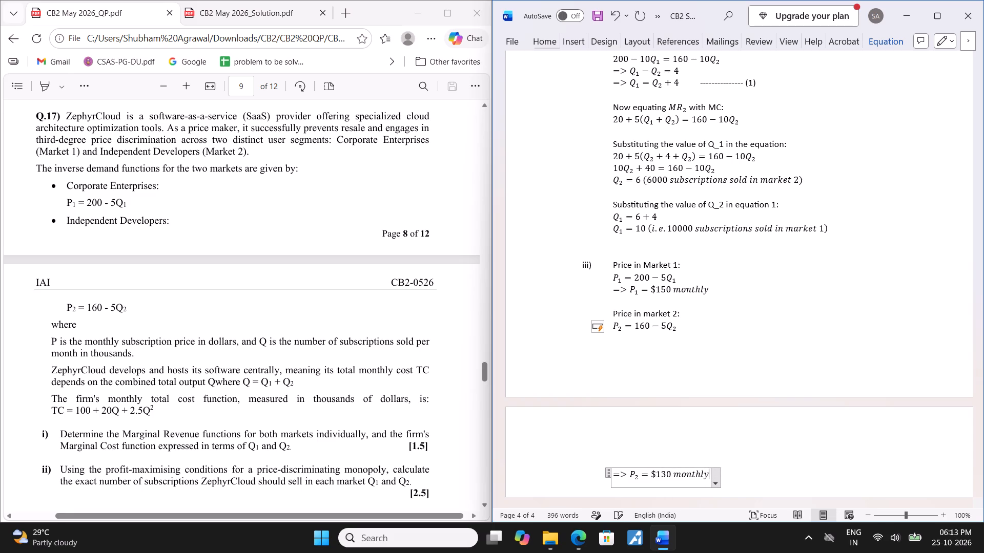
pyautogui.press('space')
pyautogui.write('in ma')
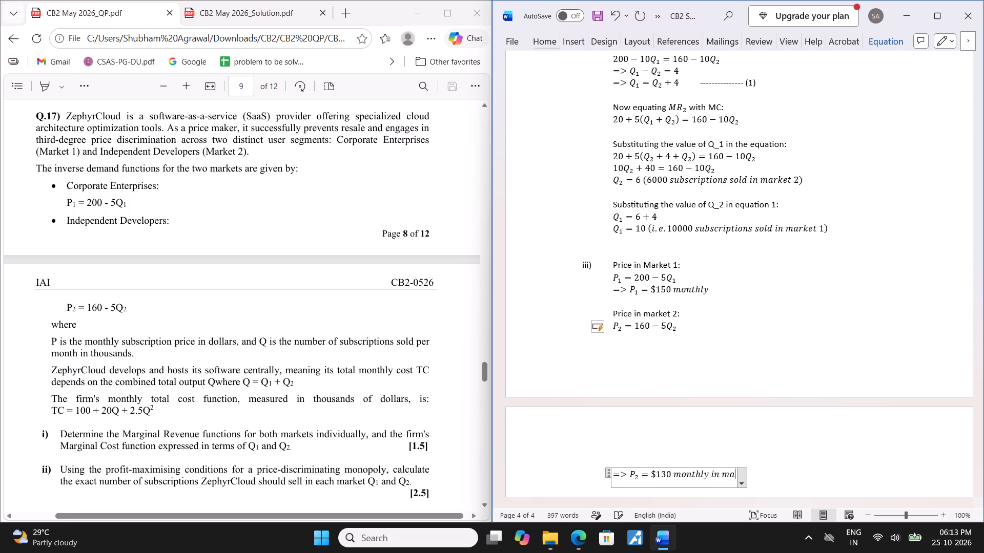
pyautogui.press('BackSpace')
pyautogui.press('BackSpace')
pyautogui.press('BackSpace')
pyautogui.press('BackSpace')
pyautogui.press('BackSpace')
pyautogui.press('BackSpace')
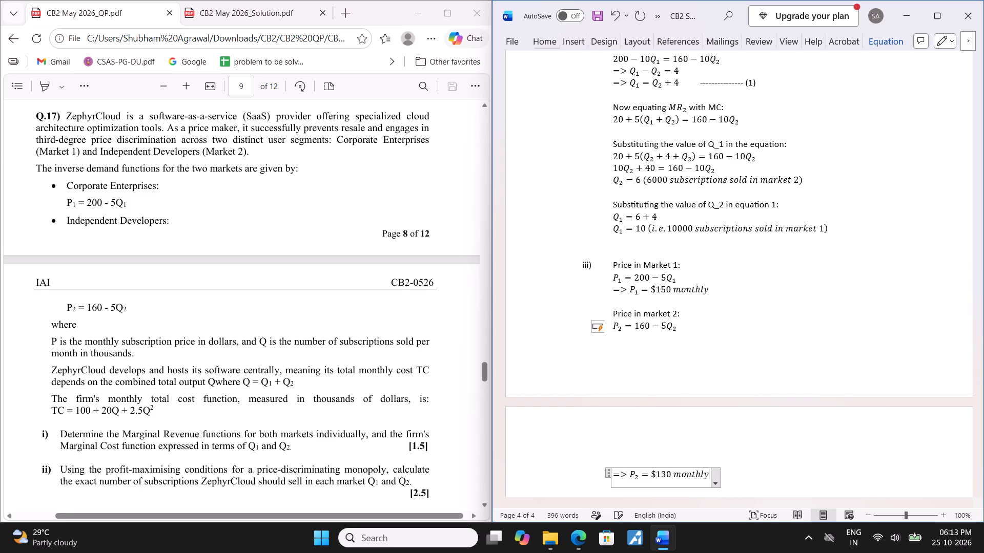
# Add the text line "Therefore, total profit = TR – TC" after two blank lines below the P_2 result.
pyautogui.press('Return')
pyautogui.press('Return')
pyautogui.press('Return')
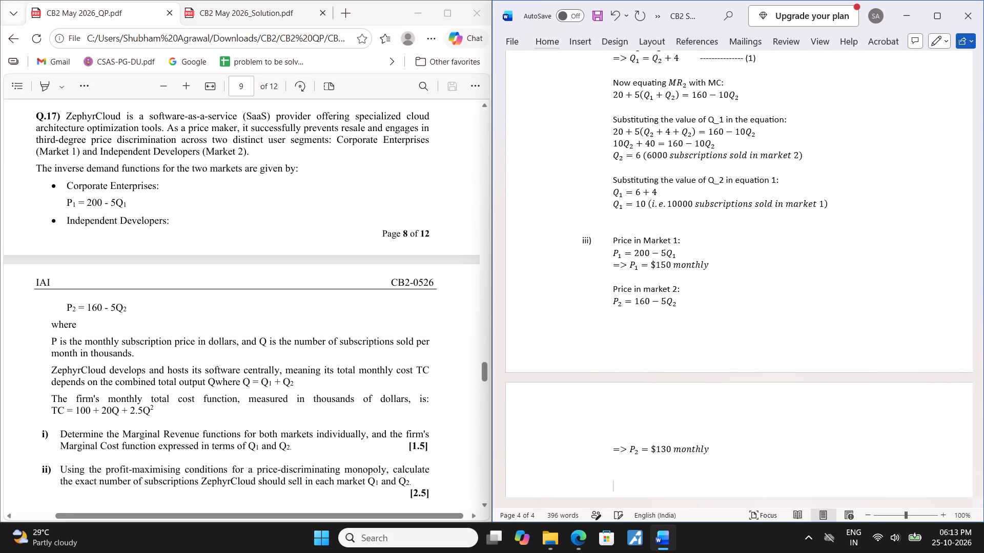
pyautogui.write('therefor')
pyautogui.write('e')
pyautogui.press('space')
pyautogui.press('BackSpace')
pyautogui.write(', total')
pyautogui.press('space')
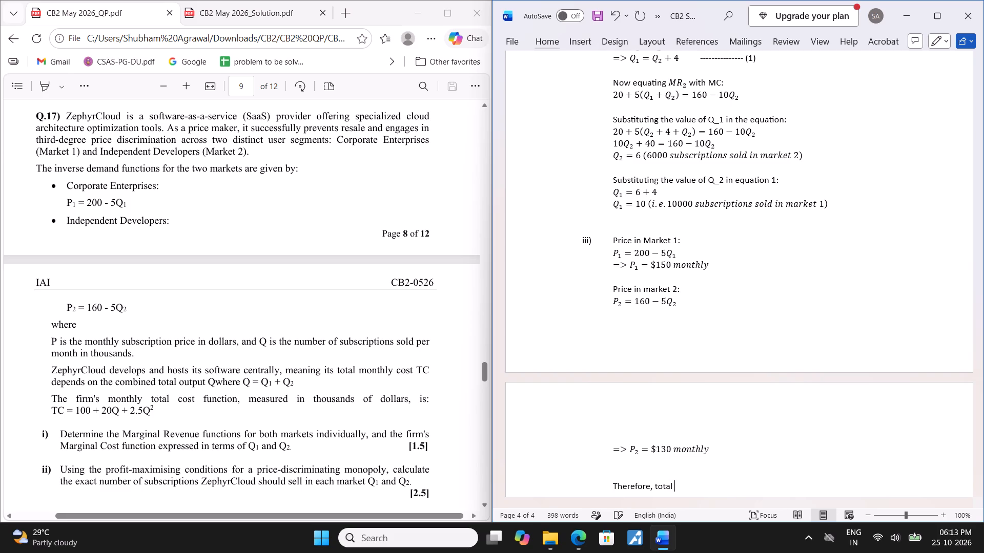
pyautogui.write('profit')
pyautogui.press('space')
pyautogui.write('=')
pyautogui.press('space')
pyautogui.hotkey('shift', 't')
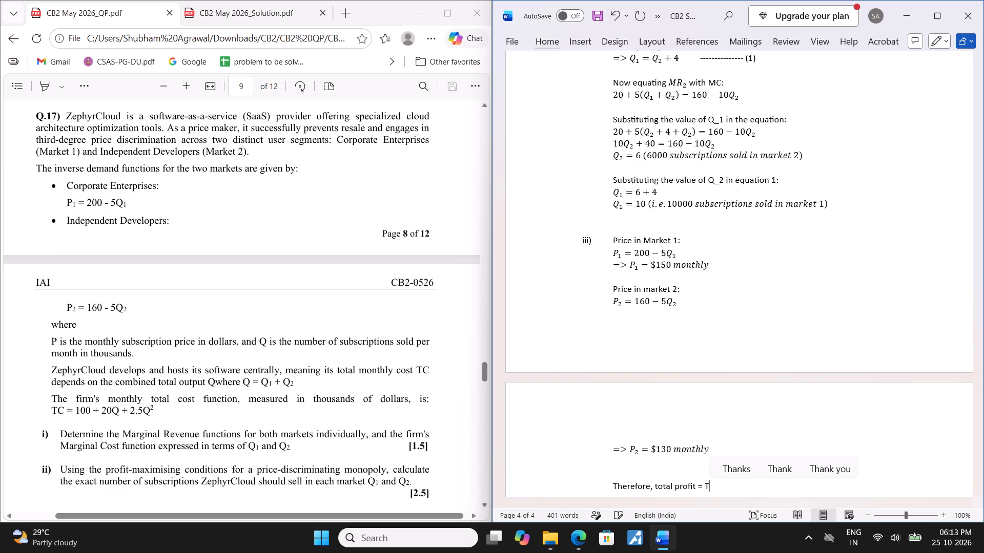
pyautogui.hotkey('shift', 'r')
pyautogui.press('space')
pyautogui.write('-')
pyautogui.press('space')
pyautogui.write('TC')
pyautogui.press('space')
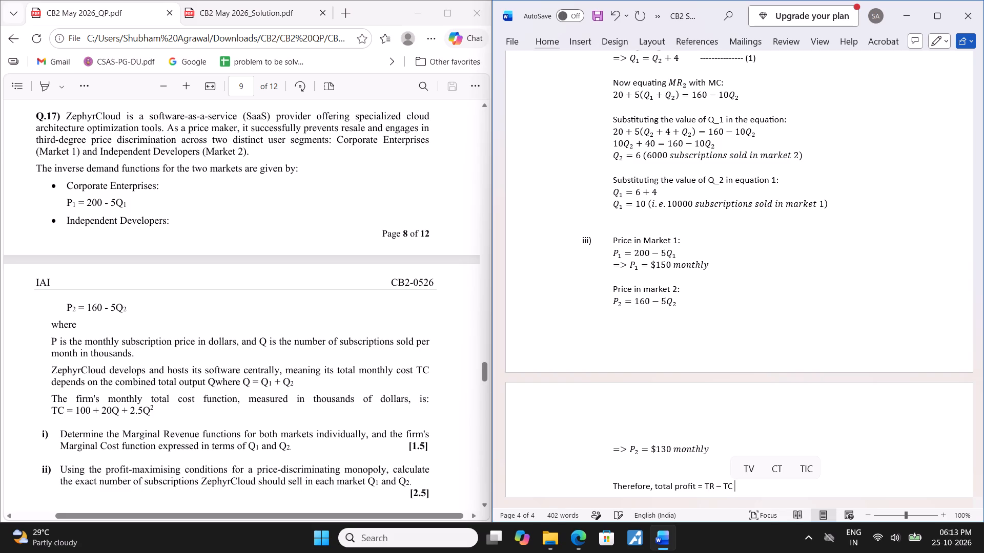
pyautogui.press('BackSpace')
# Start a new equation below the total profit line with the revenue part π = P_1Q_1 + P_2Q_2.
pyautogui.press('Return')
pyautogui.hotkey('alt', '=')
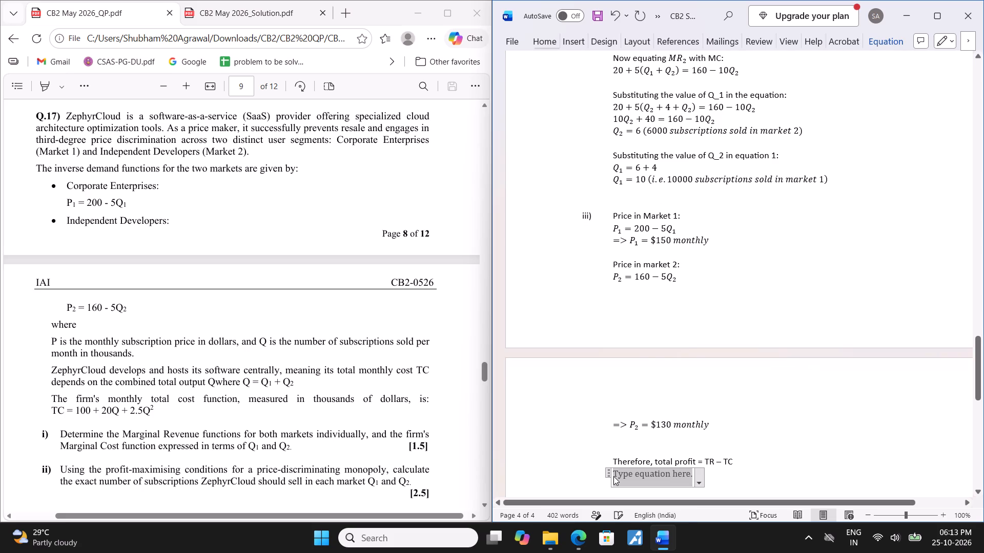
pyautogui.write('\\pi')
pyautogui.press('space')
pyautogui.press('=')
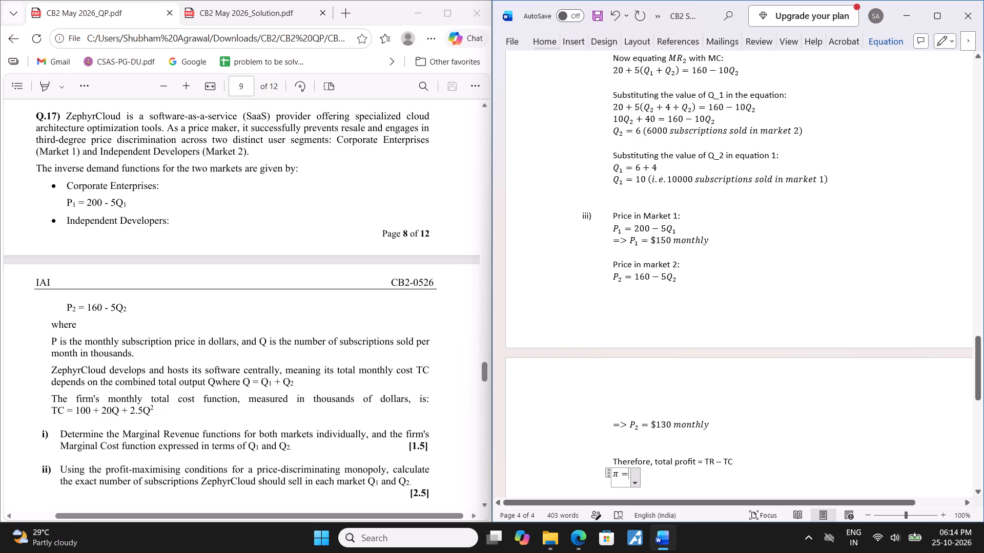
pyautogui.write('P-')
pyautogui.press('BackSpace')
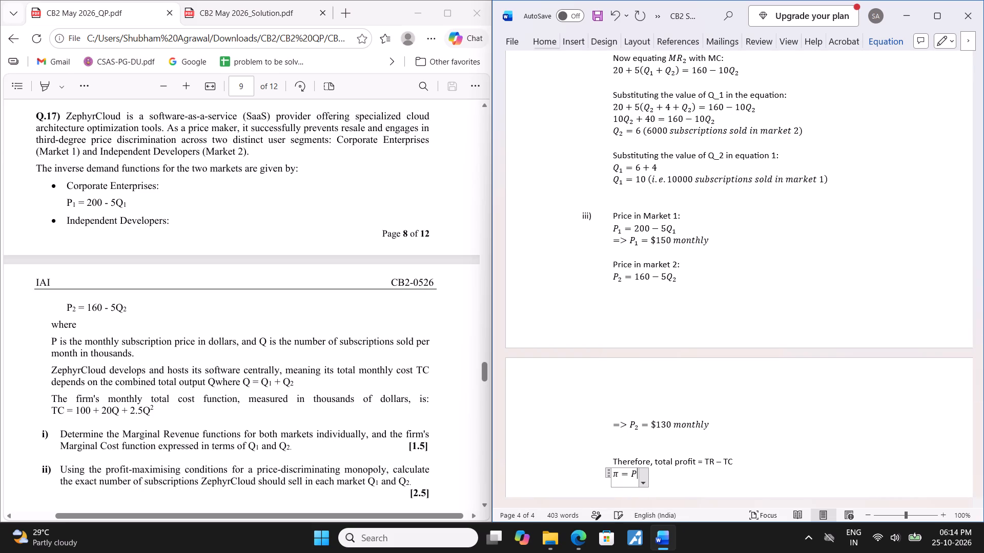
pyautogui.write('_1')
pyautogui.press('space')
pyautogui.write('Q_1')
pyautogui.press('space')
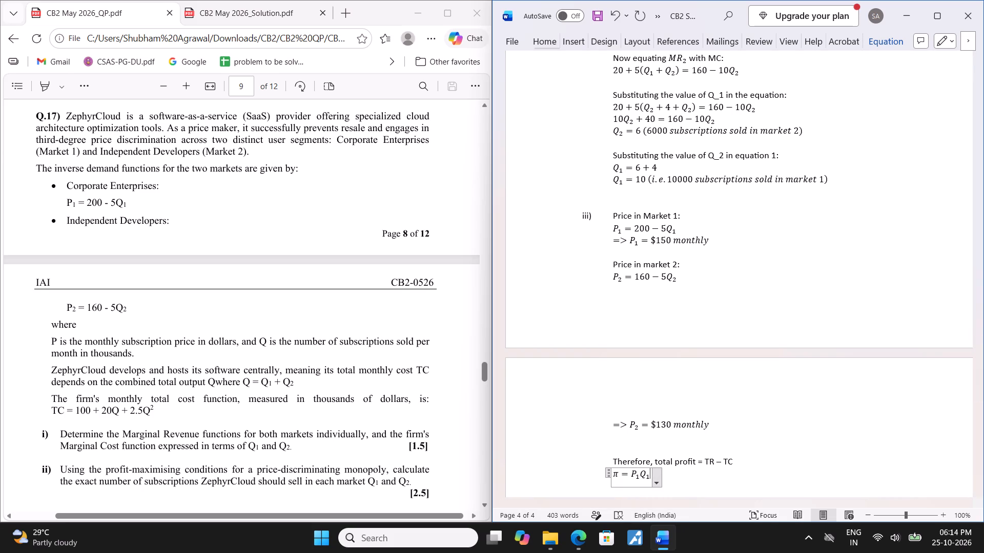
pyautogui.press('+')
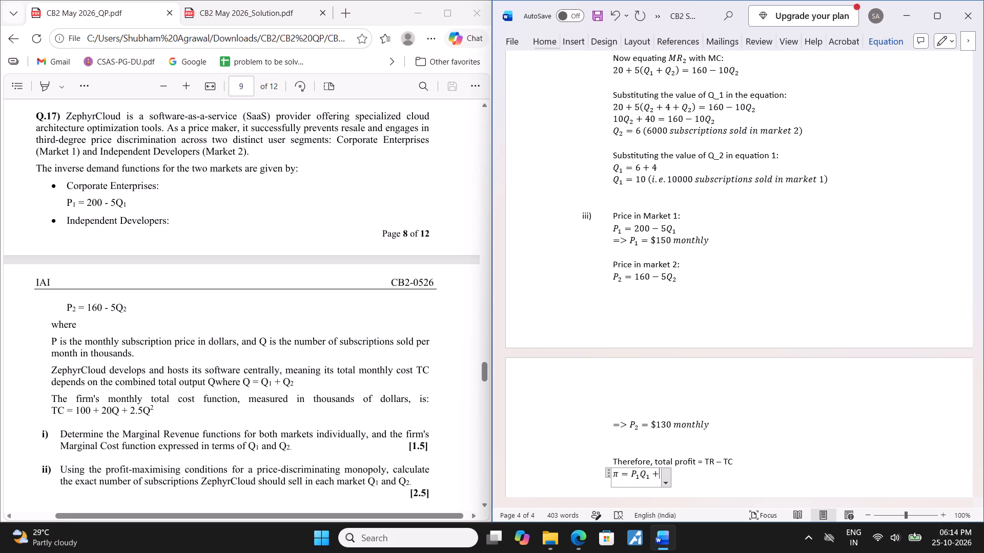
pyautogui.write('P_')
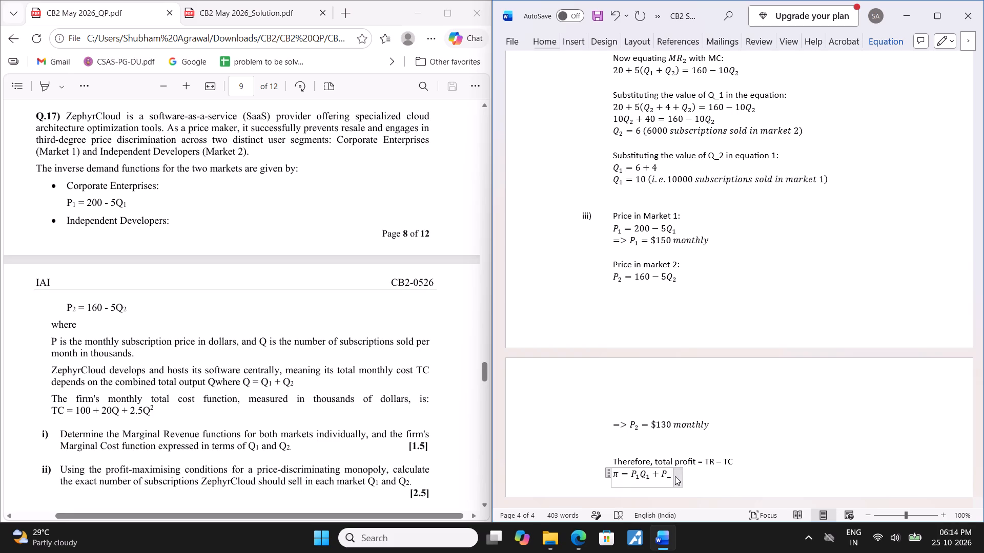
pyautogui.write('2')
pyautogui.press('space')
pyautogui.write('Q_2')
pyautogui.press('space')
pyautogui.press('=')
pyautogui.press('BackSpace')
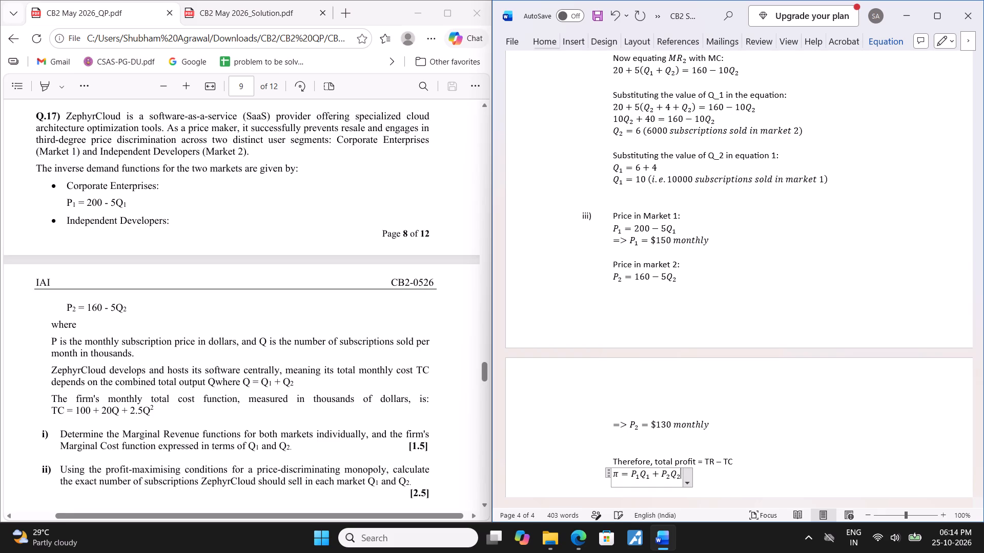
# Continue the profit equation by subtracting an opened cost bracket that starts with the fixed cost: - (100.
pyautogui.press('-')
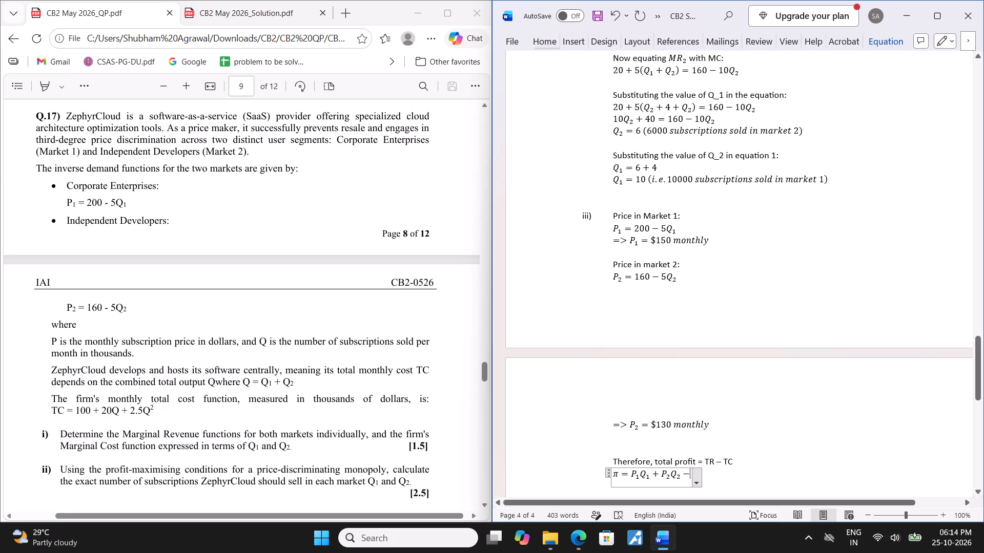
pyautogui.press('1')
pyautogui.write('00')
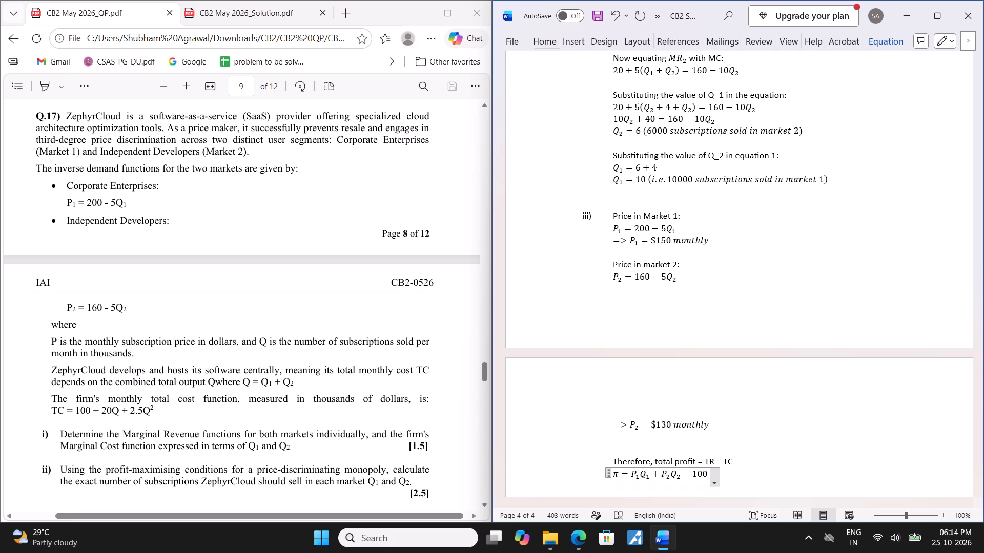
pyautogui.press('Left')
pyautogui.press('Left')
pyautogui.press('Left')
pyautogui.hotkey('shift', '(')
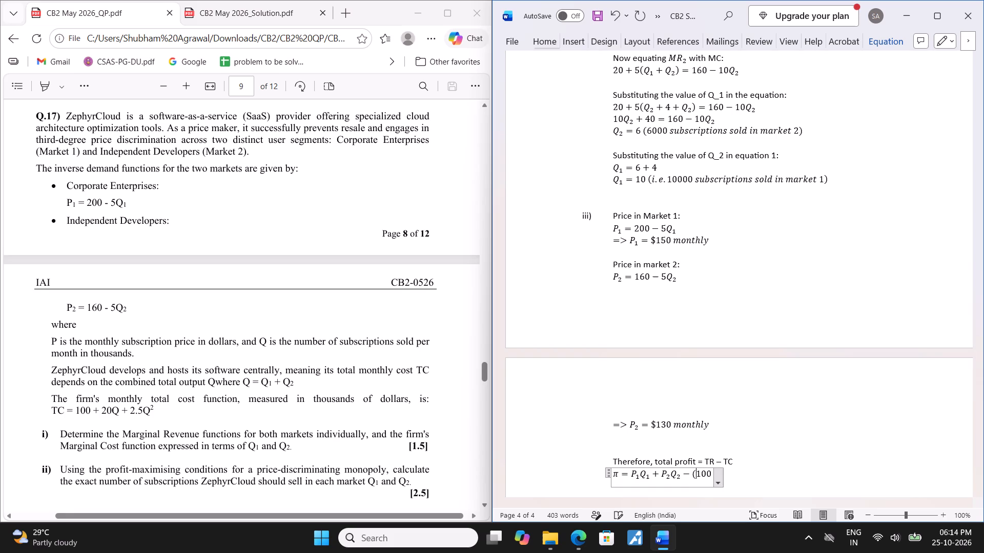
pyautogui.press('Right')
pyautogui.press('Right')
pyautogui.press('Right')
# Add the variable cost term + 20(Q_1 + Q_2) after the 100 inside the profit equation's cost bracket.
pyautogui.write('+20(')
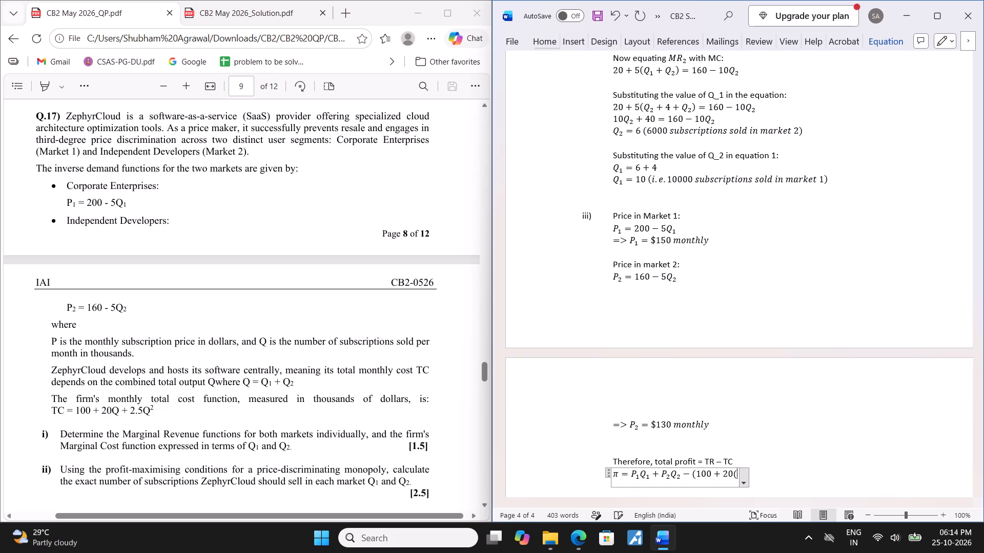
pyautogui.write('Q_')
pyautogui.write('1')
pyautogui.press('space')
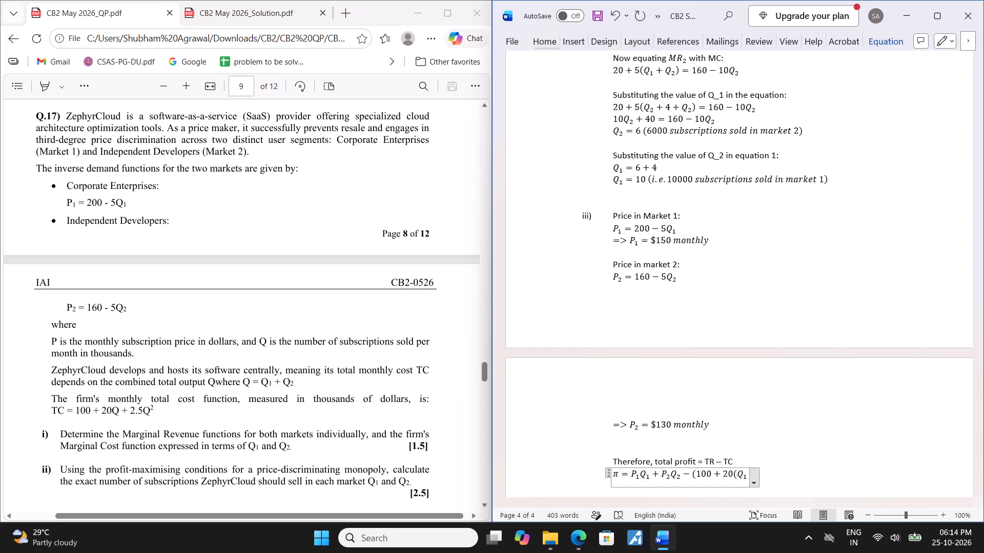
pyautogui.press('+')
pyautogui.write('Q_')
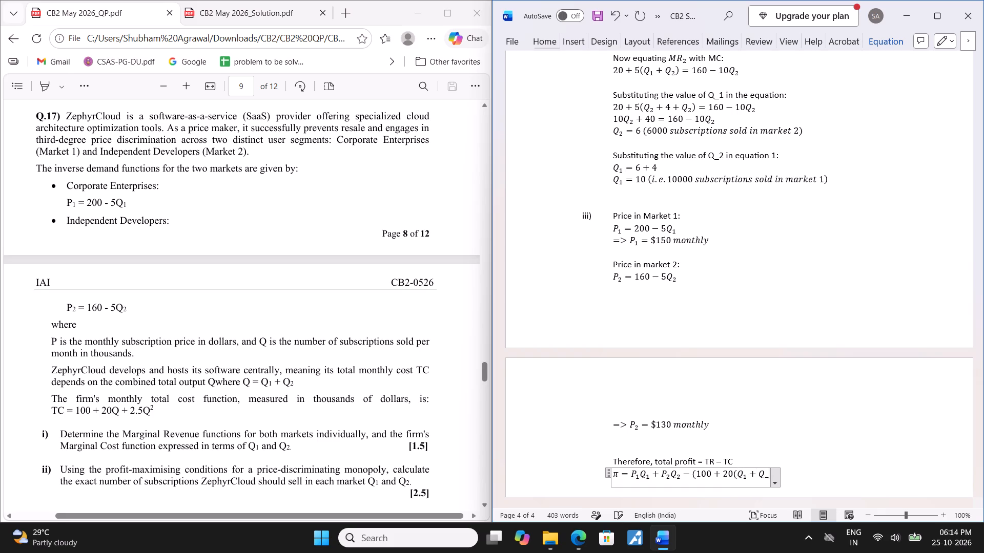
pyautogui.press('space')
pyautogui.press('BackSpace')
pyautogui.press('Left')
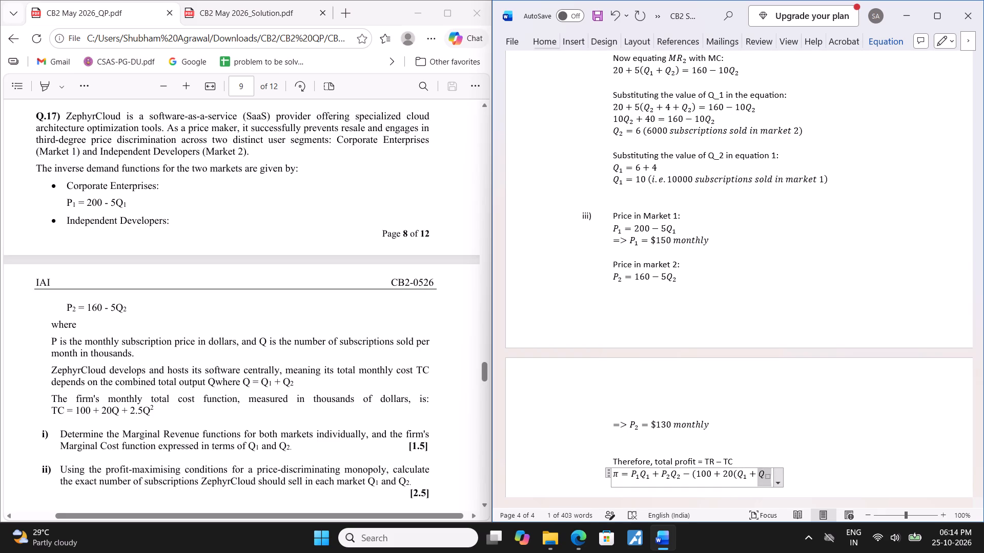
pyautogui.press('Right')
pyautogui.press('Right')
pyautogui.press('Right')
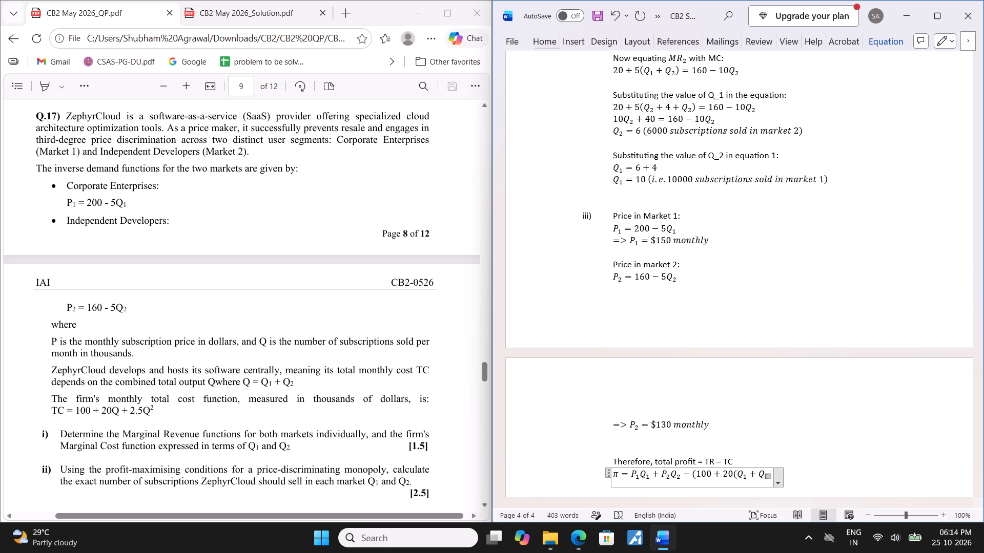
pyautogui.press('2')
pyautogui.press('Right')
pyautogui.hotkey('shift', ')')
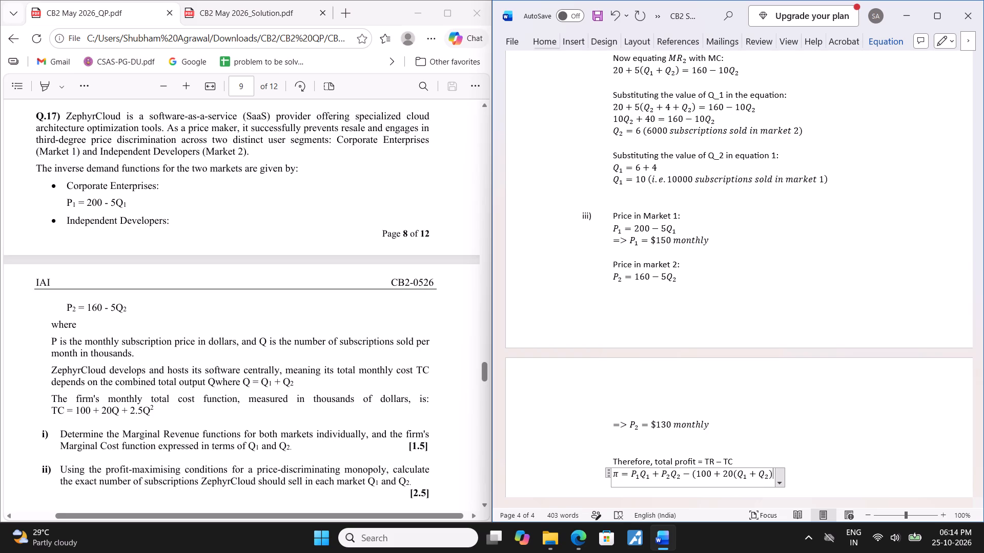
# Add the quadratic cost term + 2.5(Q_1 + Q_2)^2 to the profit equation and close the cost bracket.
pyautogui.press('+')
pyautogui.write('2.5')
pyautogui.hotkey('shift', '(')
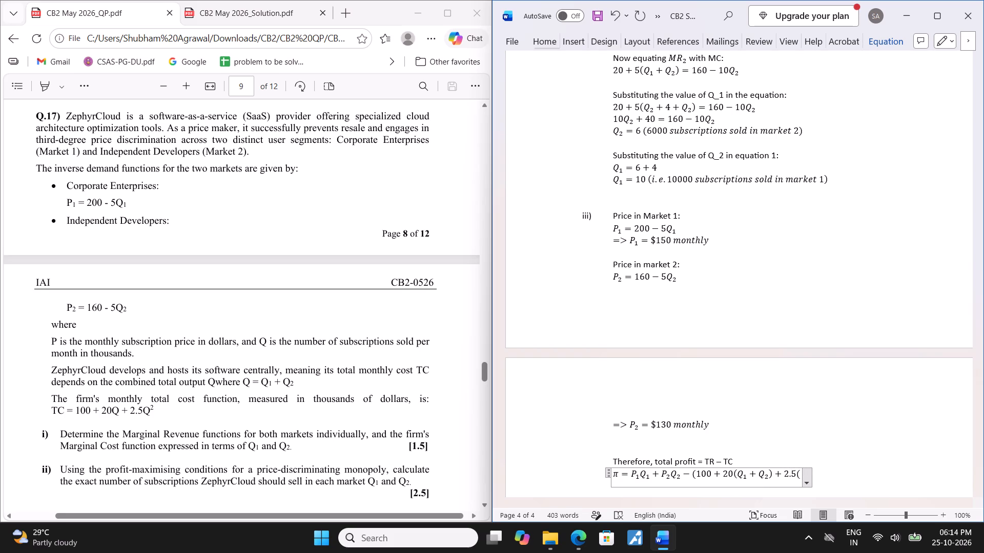
pyautogui.write('Q_')
pyautogui.write('1')
pyautogui.press('space')
pyautogui.press('+')
pyautogui.write('Q_2')
pyautogui.press('space')
pyautogui.hotkey('shift', ')')
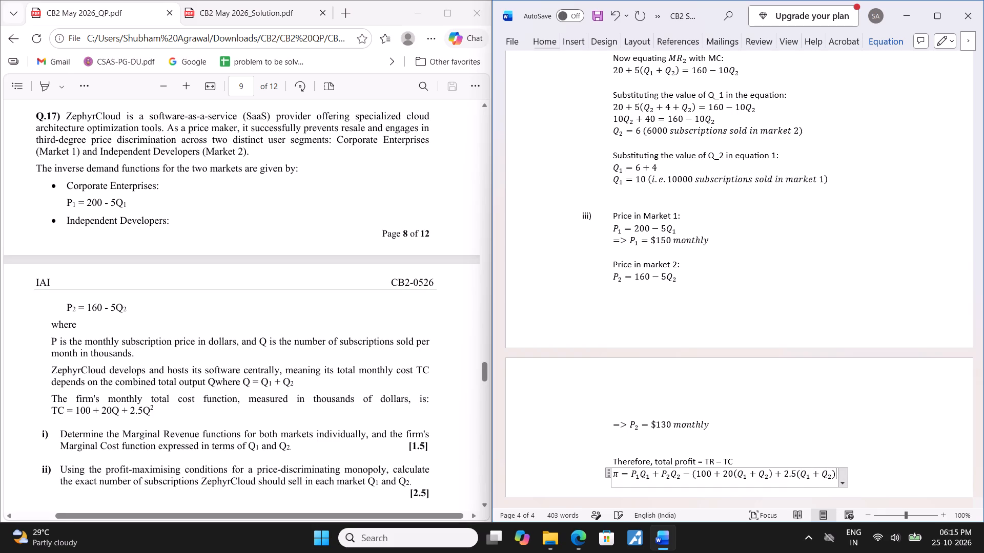
pyautogui.write('^2')
pyautogui.press('space')
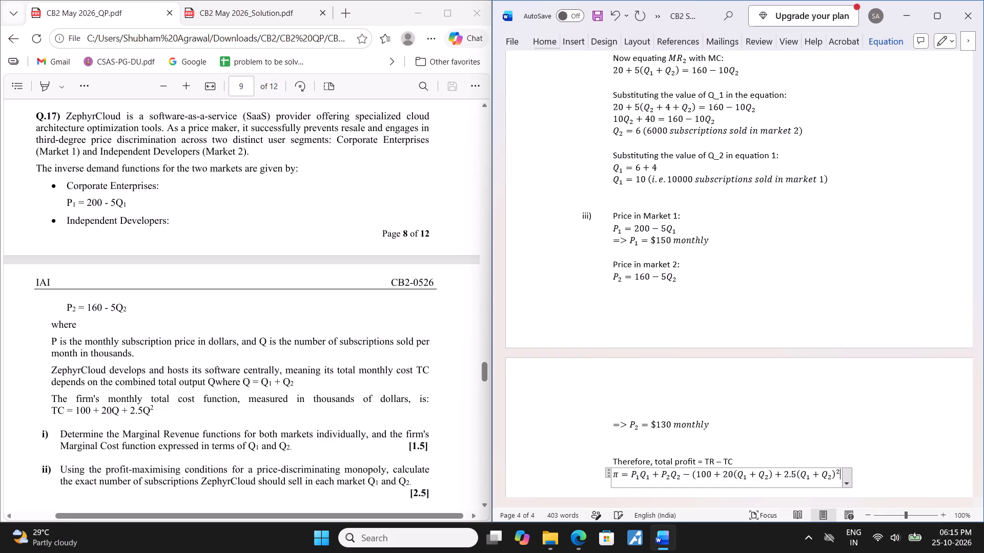
pyautogui.hotkey('shift', ')')
# Start a new equation line below with the substituted revenue part => π = 150*10 + 130*6.
pyautogui.press('Return')
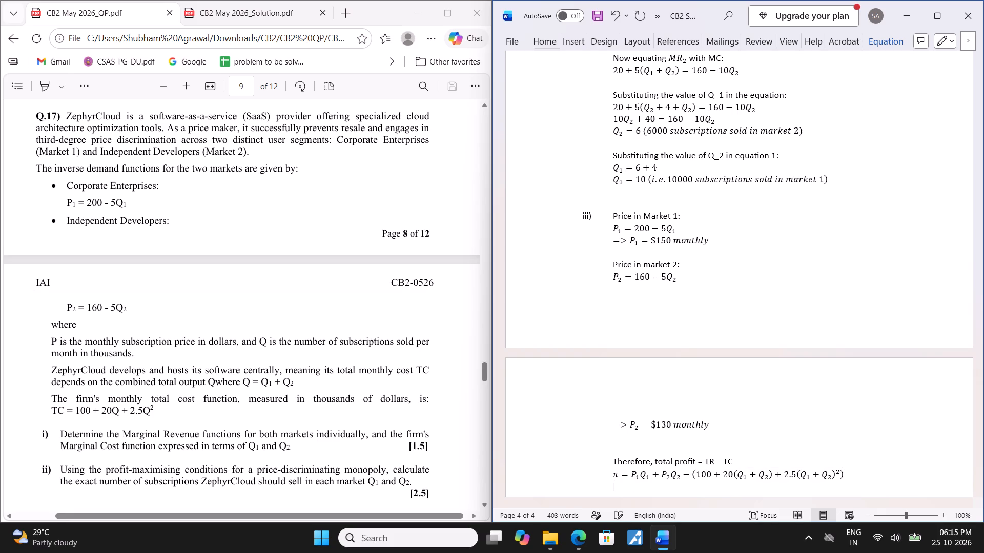
pyautogui.press('=')
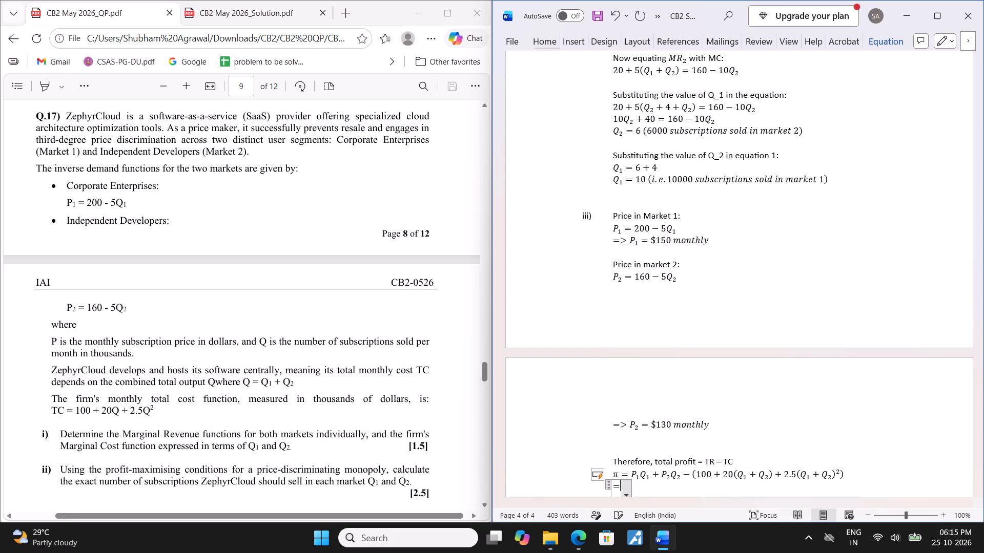
pyautogui.write('>')
pyautogui.press('space')
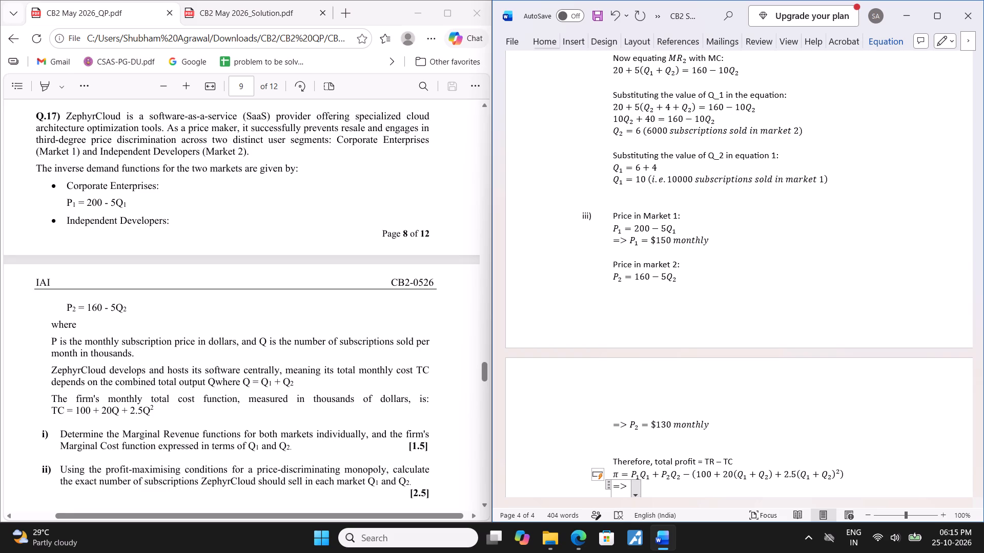
pyautogui.write('\\pi')
pyautogui.press('space')
pyautogui.press('=')
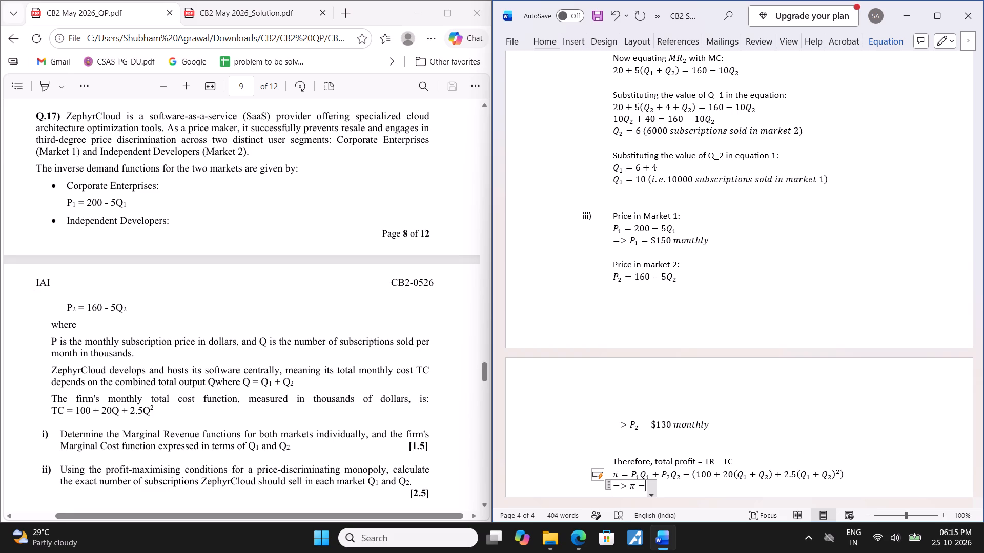
pyautogui.write('150*')
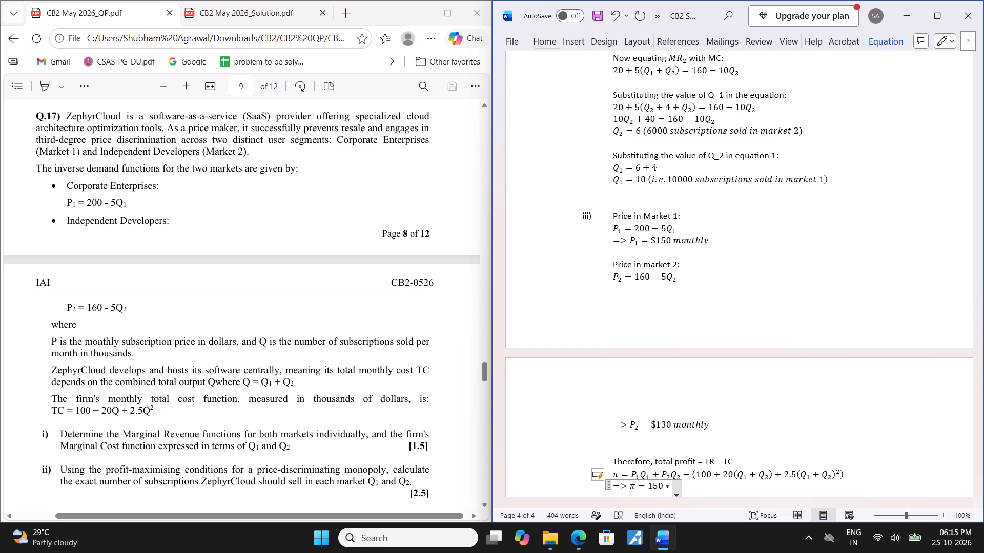
pyautogui.write('10')
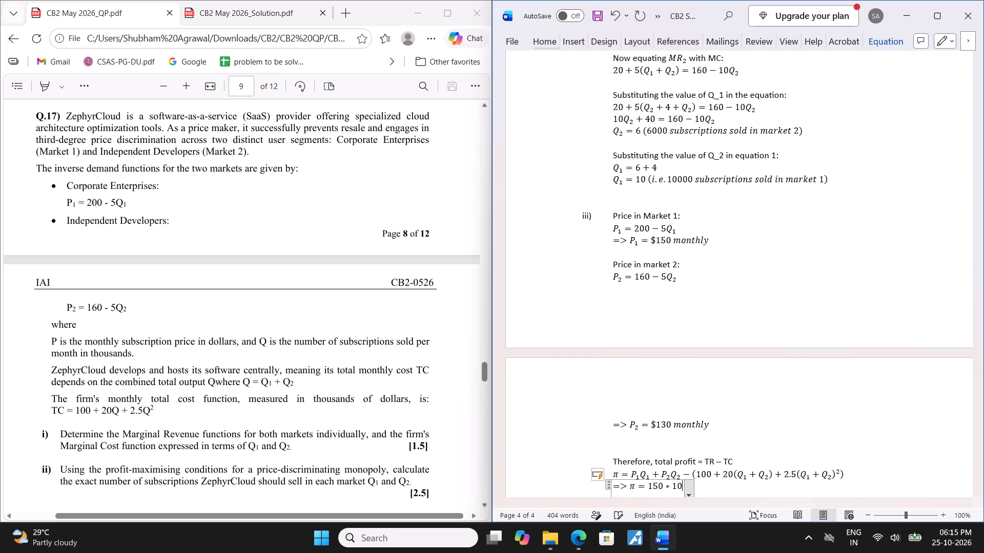
pyautogui.press('+')
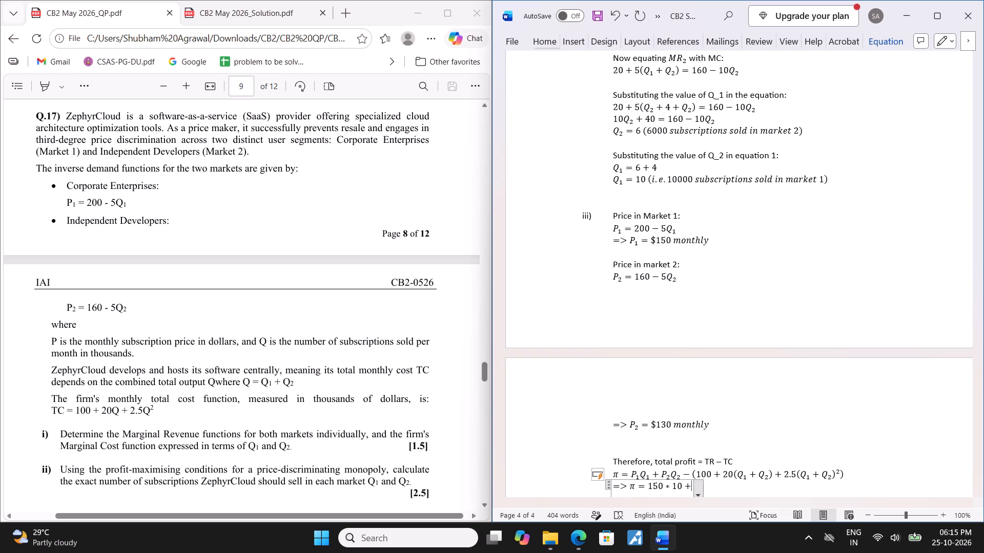
pyautogui.write('130*')
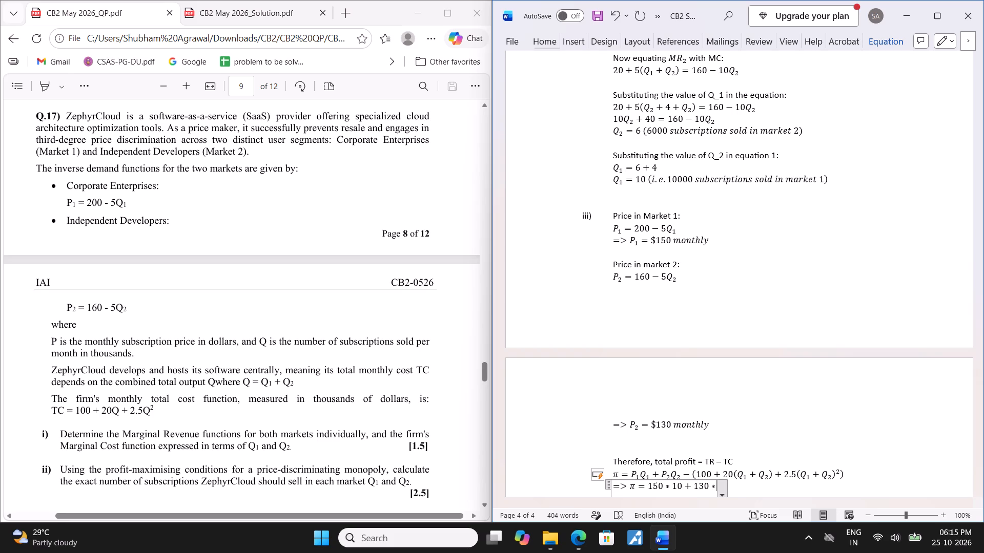
pyautogui.press('6')
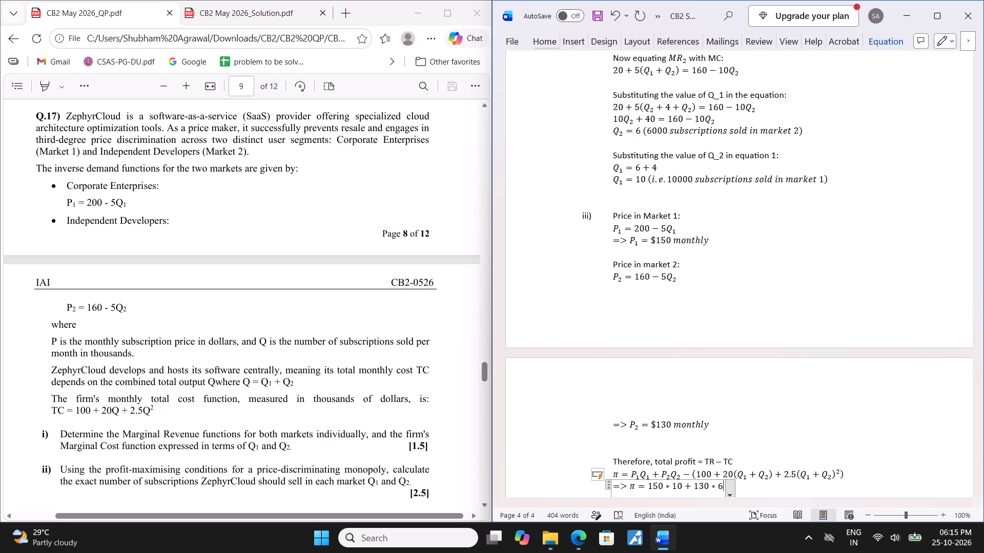
# Subtract the substituted cost bracket (100 + 320 + 2.5*16^2) to complete the numeric profit equation.
pyautogui.press('-')
pyautogui.hotkey('shift', '(')
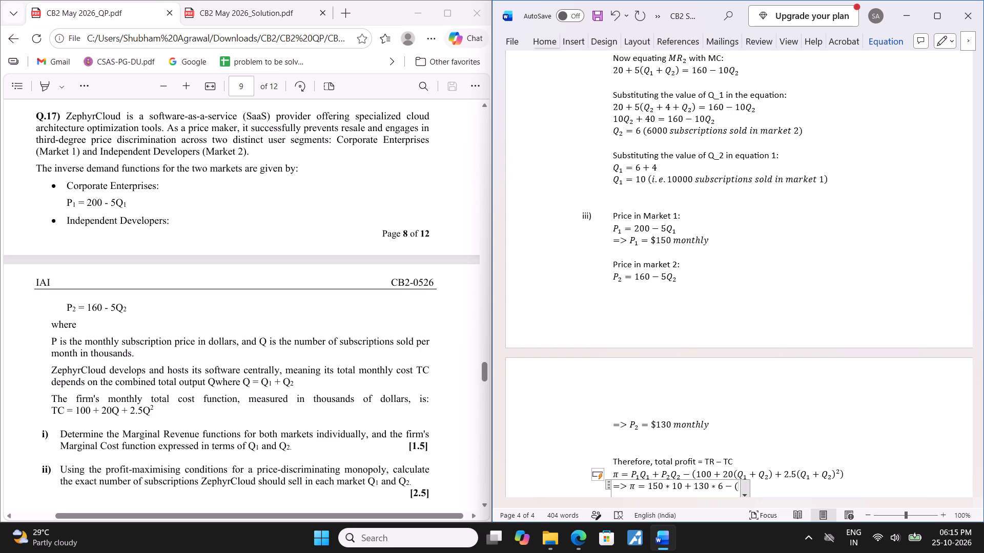
pyautogui.write('100+')
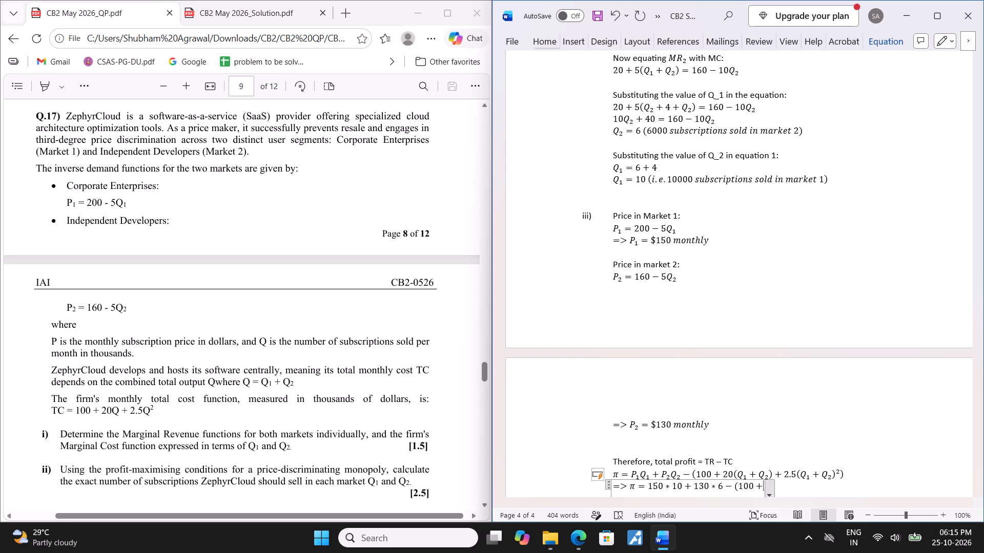
pyautogui.write('320')
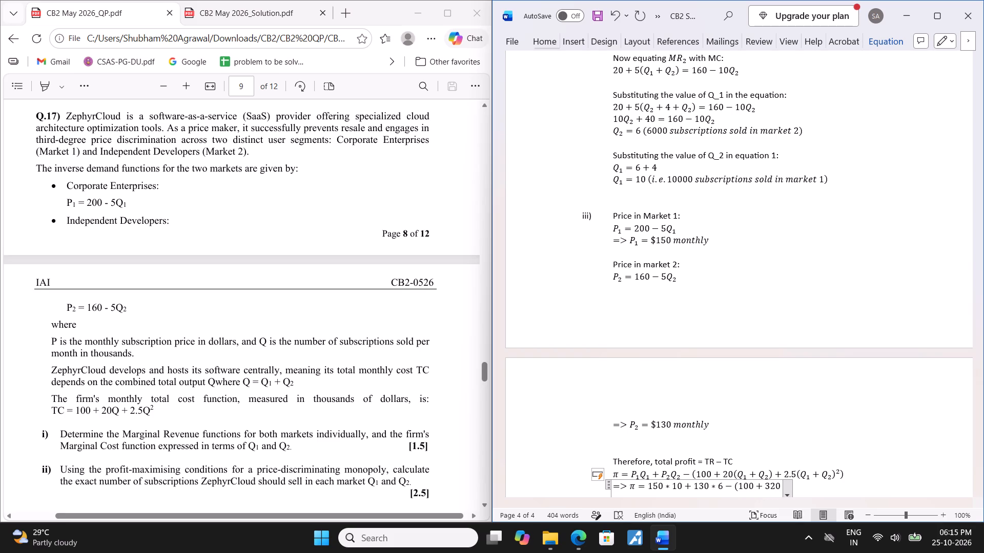
pyautogui.press('+')
pyautogui.write('20')
pyautogui.press('BackSpace')
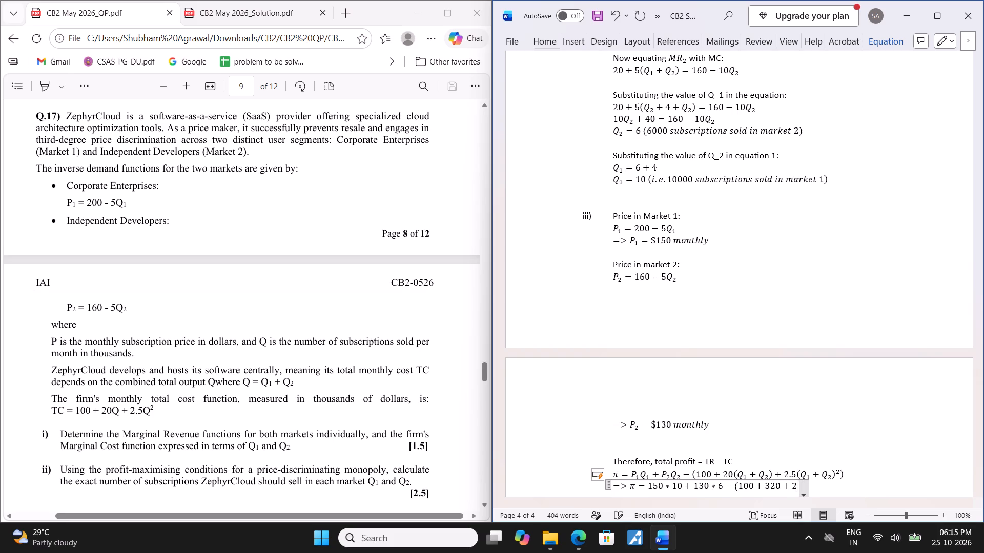
pyautogui.write('.5*')
pyautogui.write('16')
pyautogui.write('^2')
pyautogui.press('space')
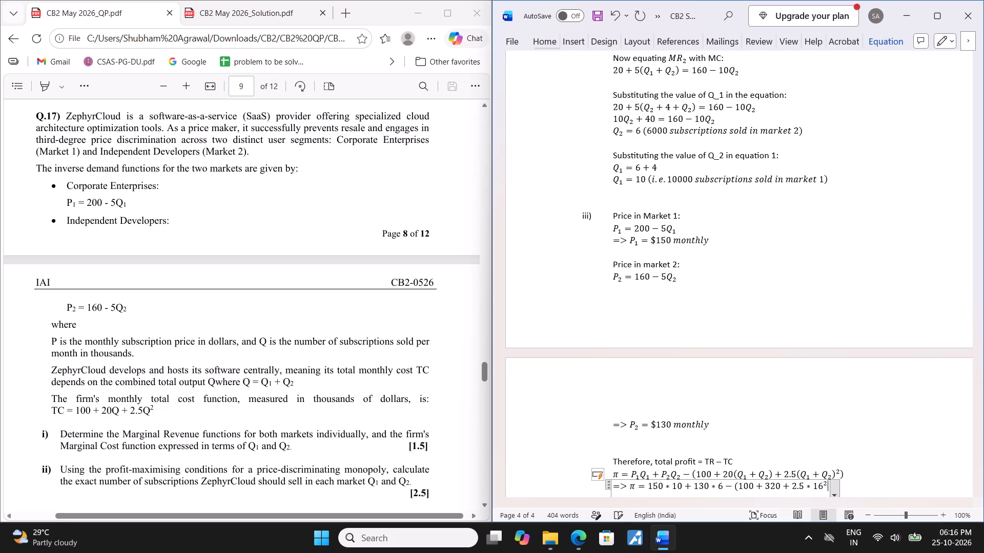
pyautogui.hotkey('shift', ')')
# Start the profit result equation => π = on a new line below the substituted values.
pyautogui.press('Return')
pyautogui.press('=')
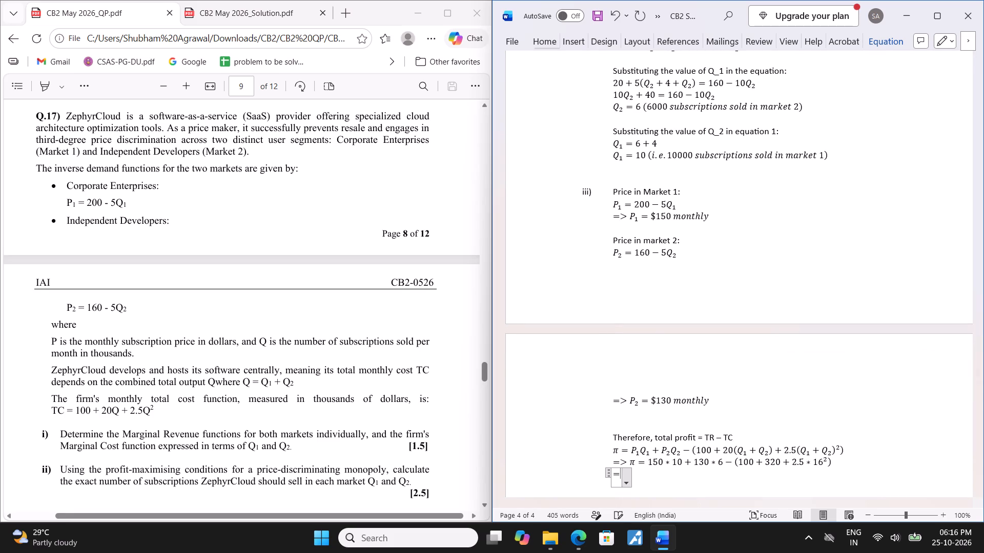
pyautogui.hotkey('shift', '>')
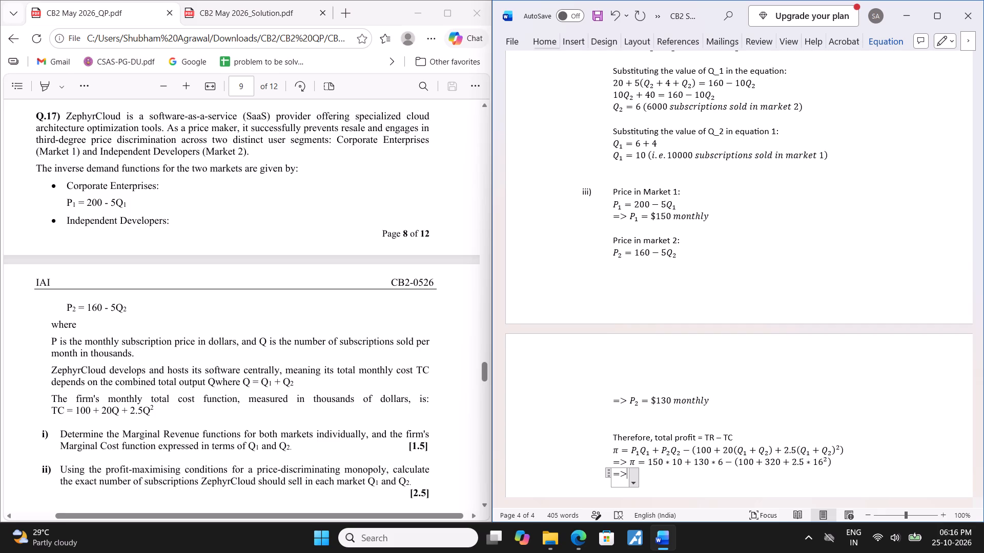
pyautogui.write('\\pi')
pyautogui.press('space')
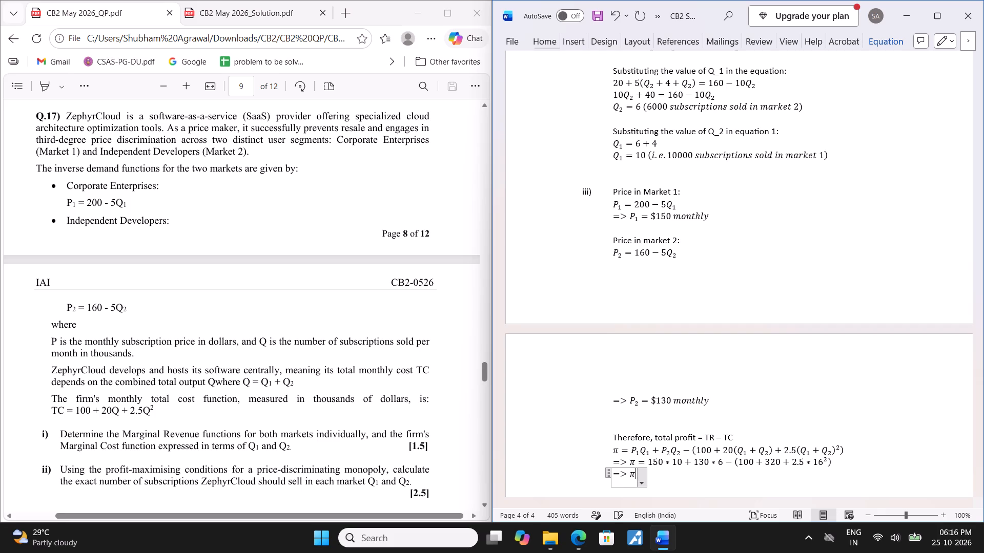
pyautogui.press('=')
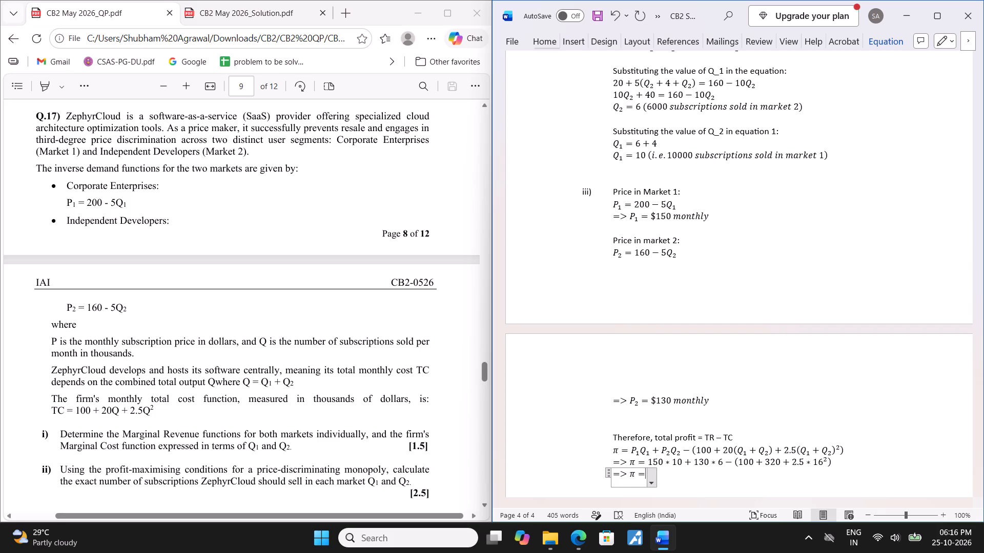
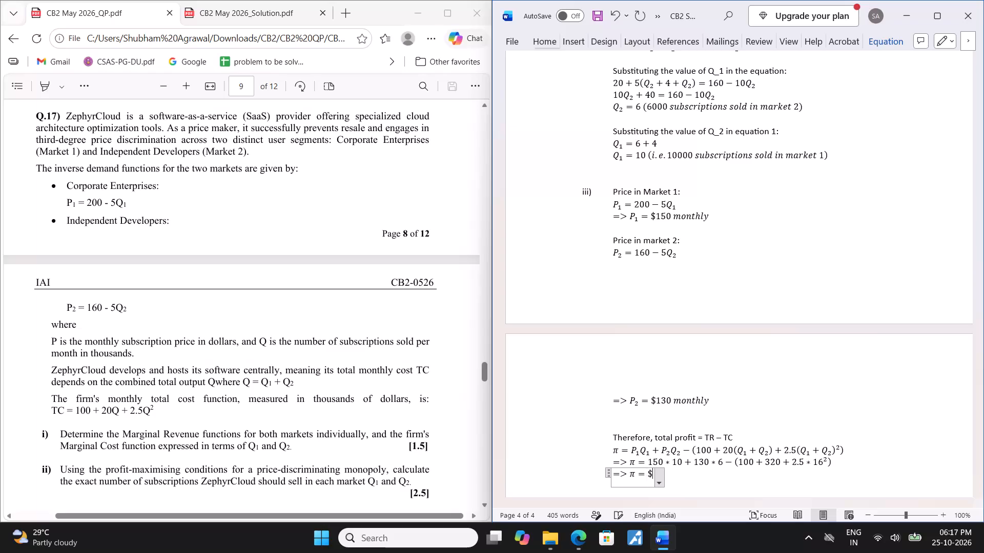
# Complete the profit result equation with the value 1220, adding a space between the dollar sign and the number.
pyautogui.write('1220')
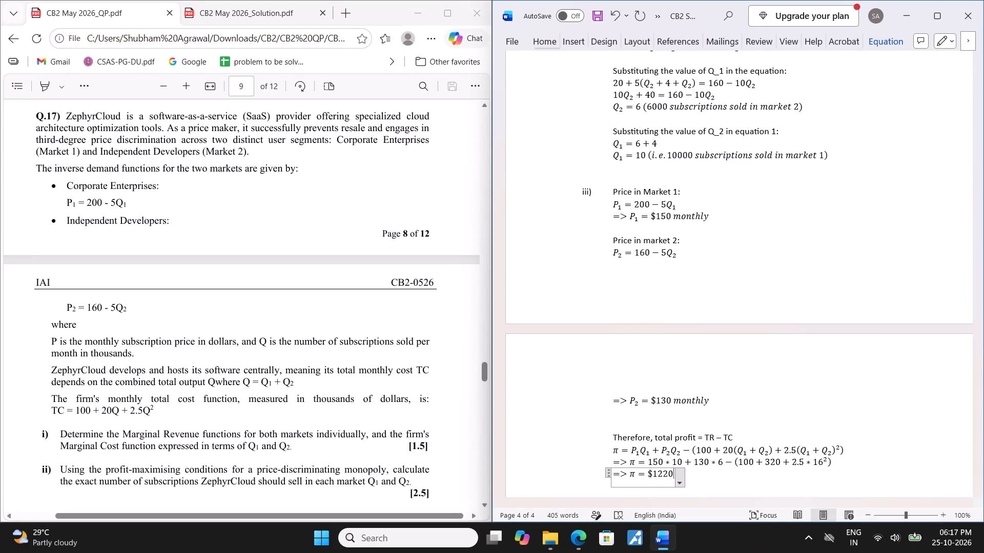
pyautogui.press('Left')
pyautogui.press('Left')
pyautogui.press('Left')
pyautogui.press('Left')
pyautogui.press('space')
pyautogui.press('Right')
pyautogui.press('Right')
pyautogui.press('Right')
pyautogui.press('Right')
pyautogui.press('Right')
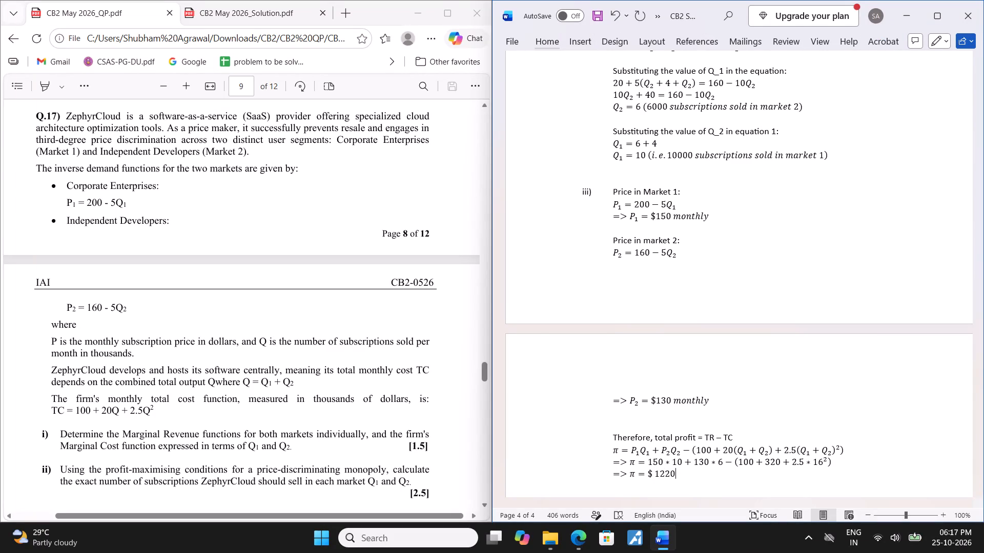
pyautogui.press('Left')
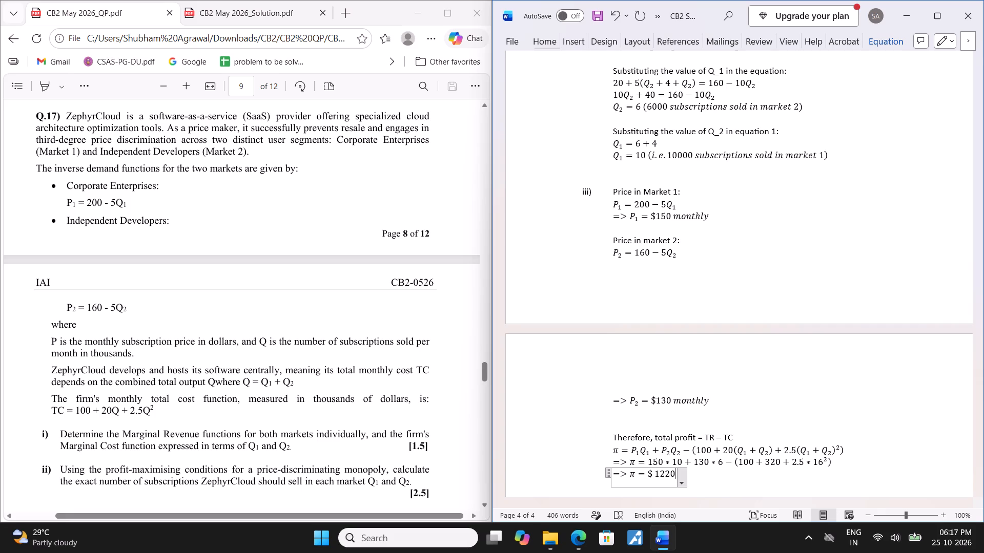
# Switch to the CB2 May 2026 solution PDF in Edge and check part iii), profit-maximising prices and total profit.
pyautogui.click(224, 11)
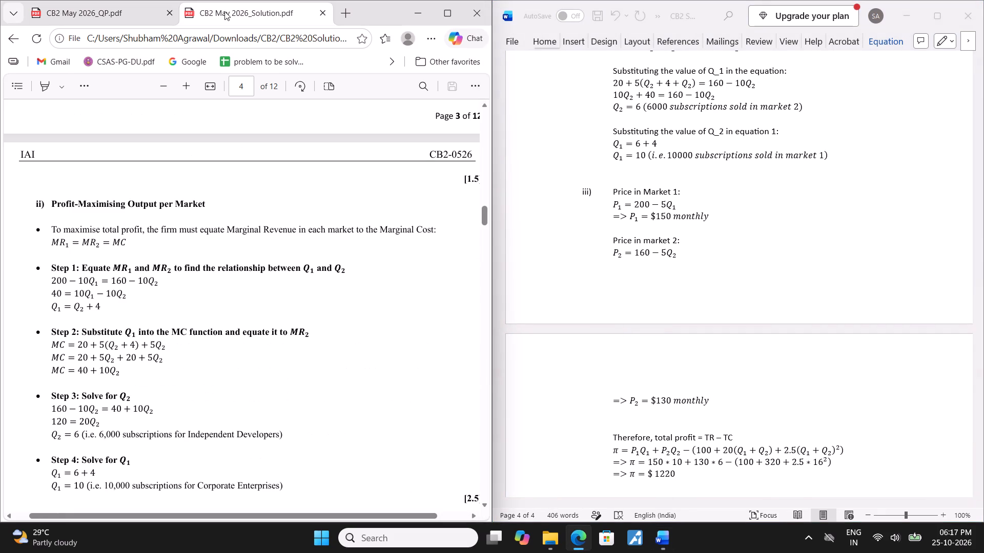
pyautogui.scroll(-4, 199, 293)
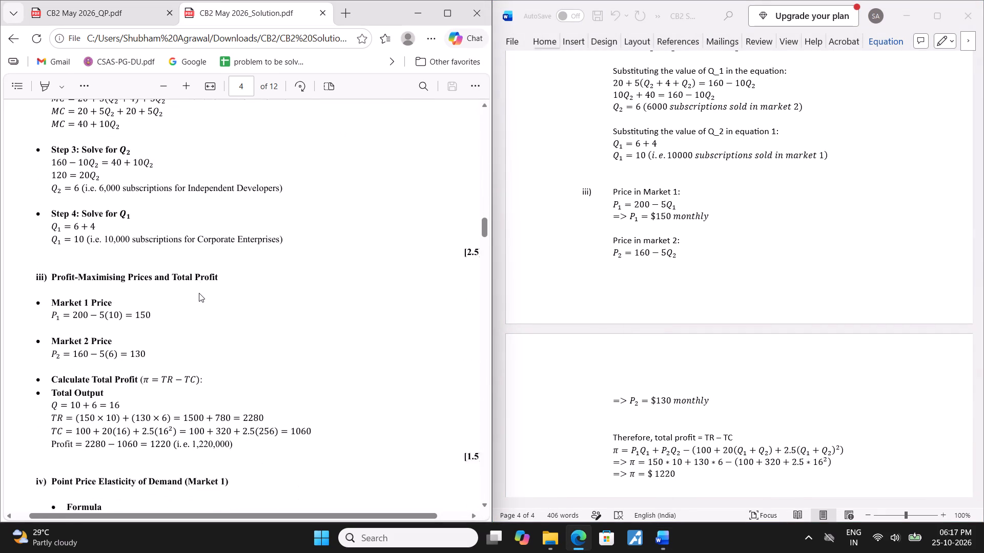
pyautogui.scroll(-1, 199, 293)
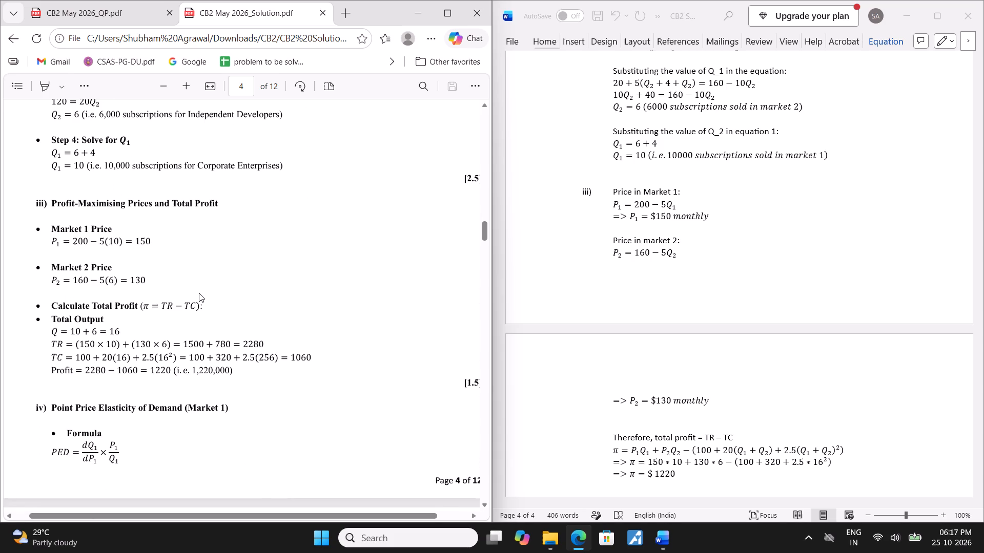
pyautogui.scroll(1, 199, 293)
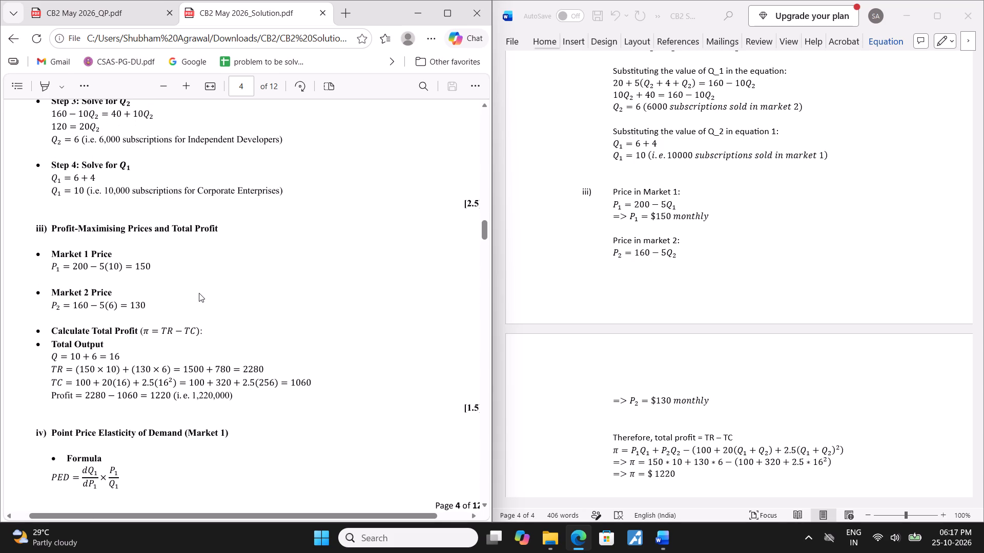
pyautogui.scroll(4, 199, 293)
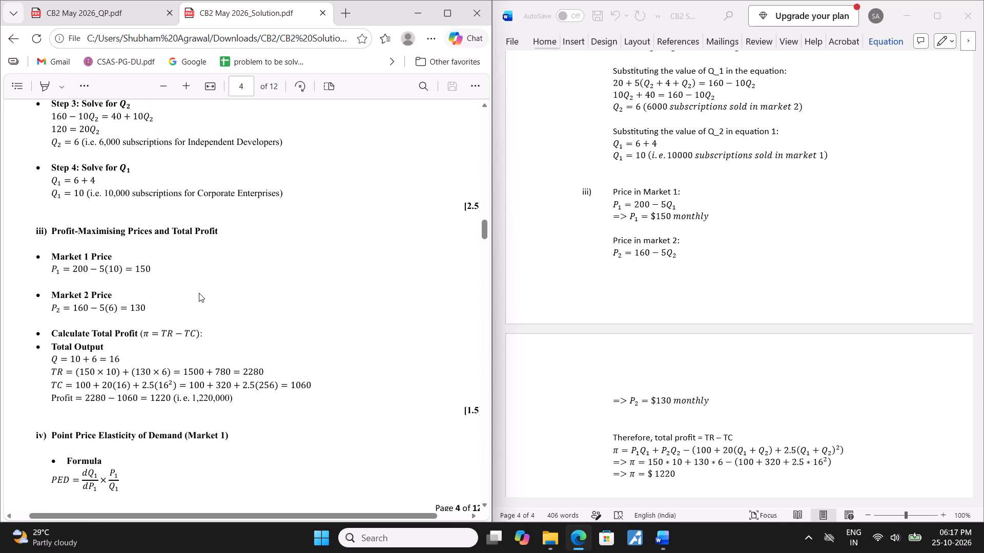
pyautogui.scroll(3, 199, 293)
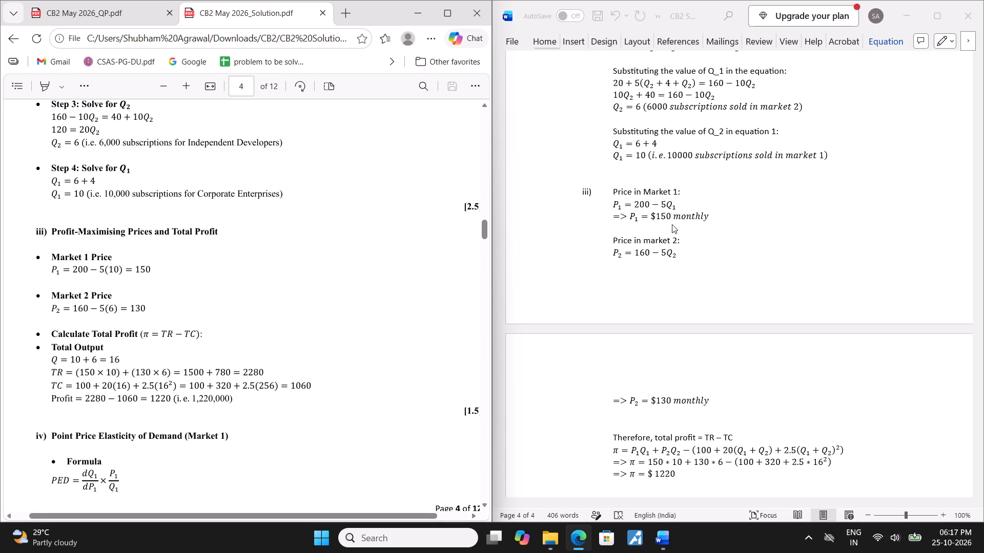
# Back in Word, append (i.e. $ 1220000) to the profit result equation and leave a blank line below it.
pyautogui.click(686, 485)
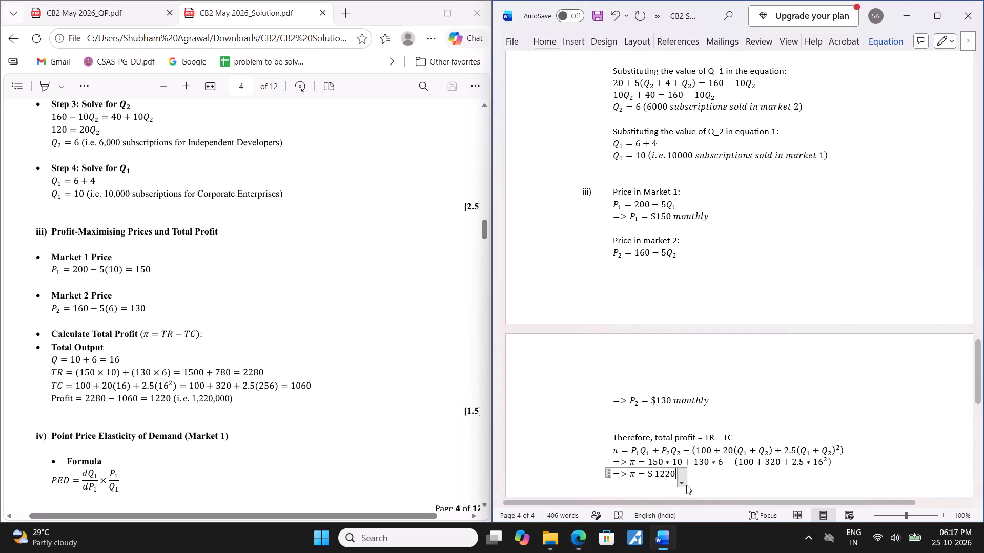
pyautogui.press('space')
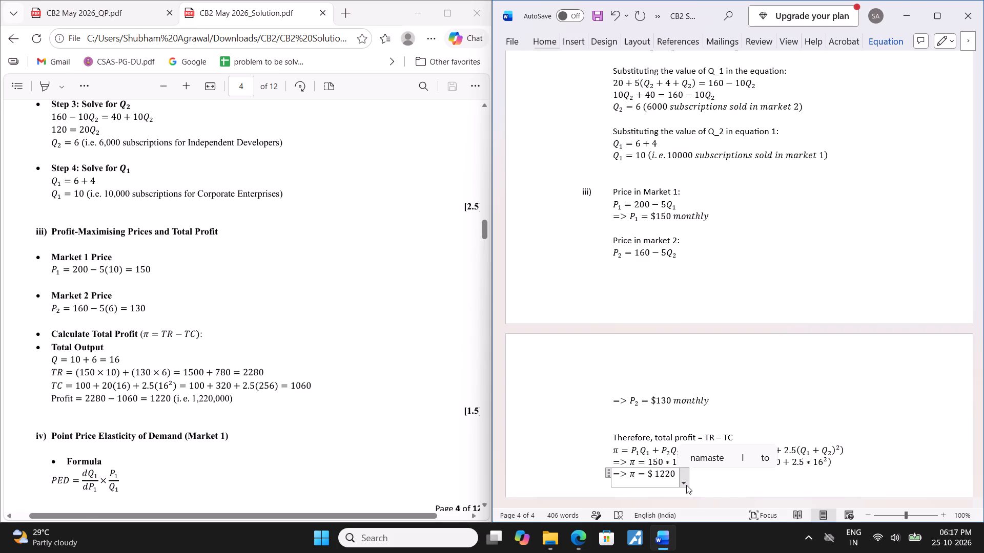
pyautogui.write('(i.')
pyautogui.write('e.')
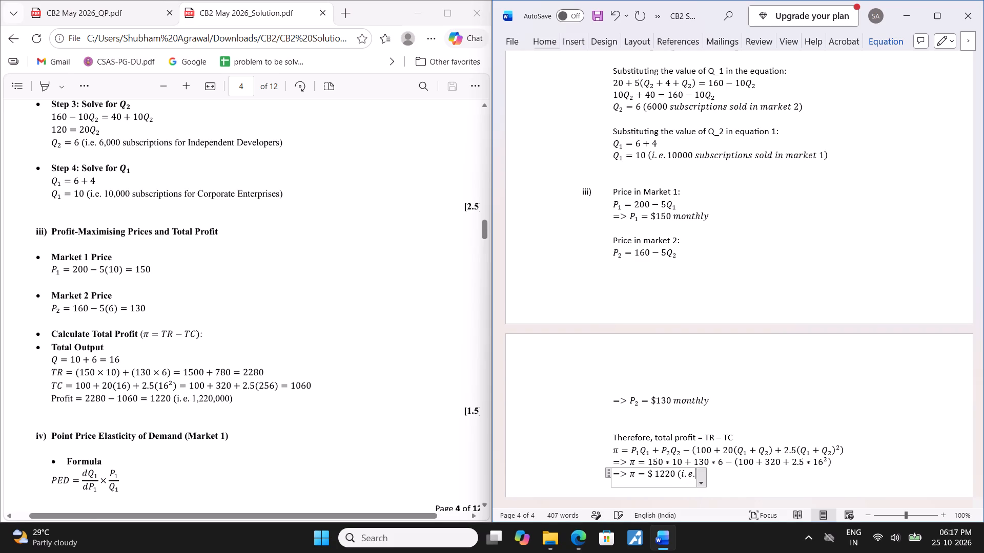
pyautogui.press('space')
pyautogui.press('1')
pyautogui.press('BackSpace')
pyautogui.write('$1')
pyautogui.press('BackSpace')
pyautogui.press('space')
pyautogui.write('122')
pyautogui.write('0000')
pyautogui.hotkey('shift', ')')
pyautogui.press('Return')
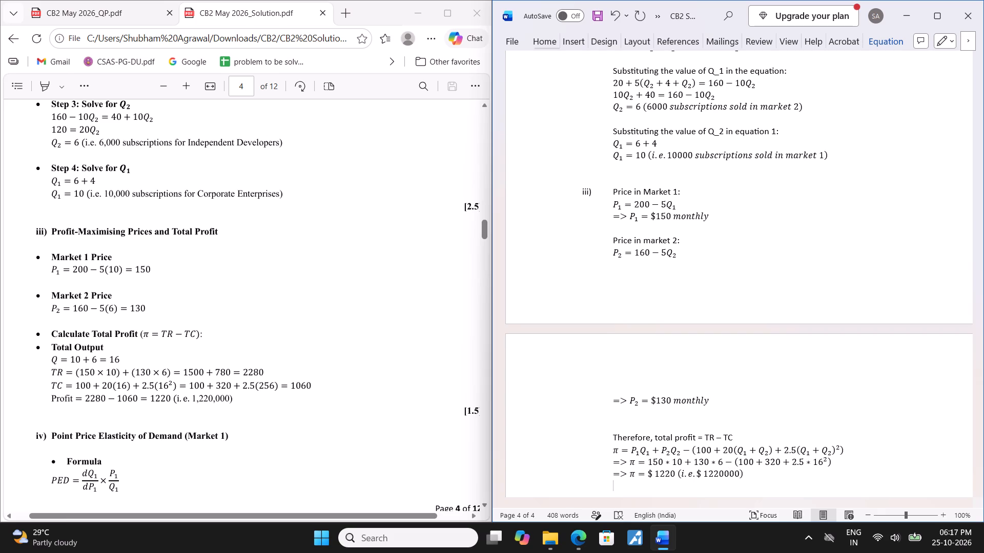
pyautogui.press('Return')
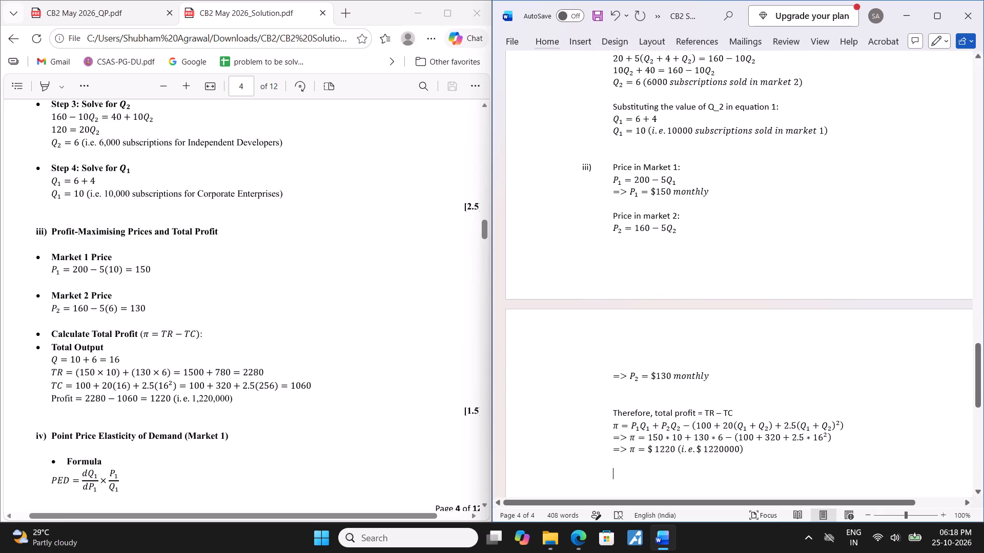
# Switch to the question paper PDF in Edge and read Q.17 part iv) on the point price elasticity of demand.
pyautogui.click(53, 20)
pyautogui.scroll(-2, 179, 321)
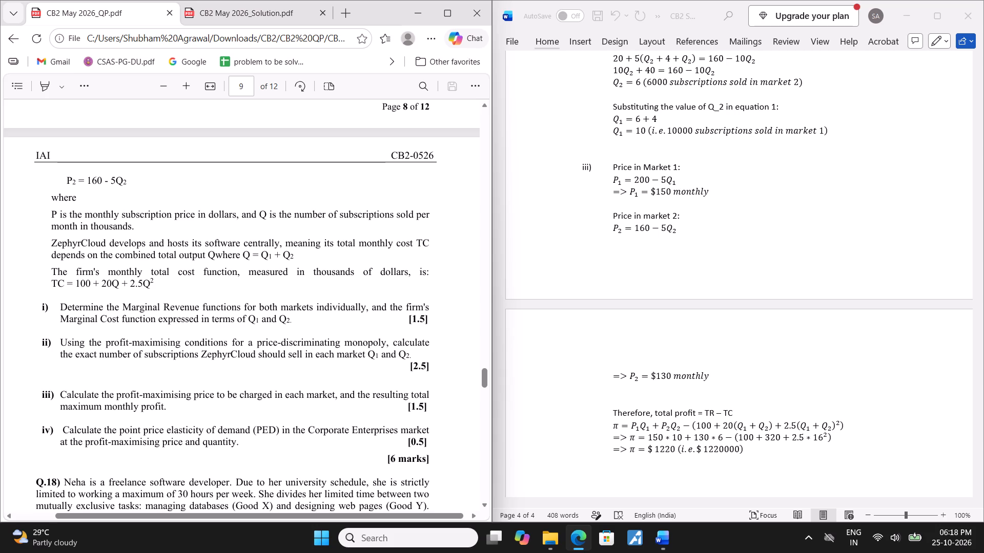
pyautogui.scroll(2, 246, 416)
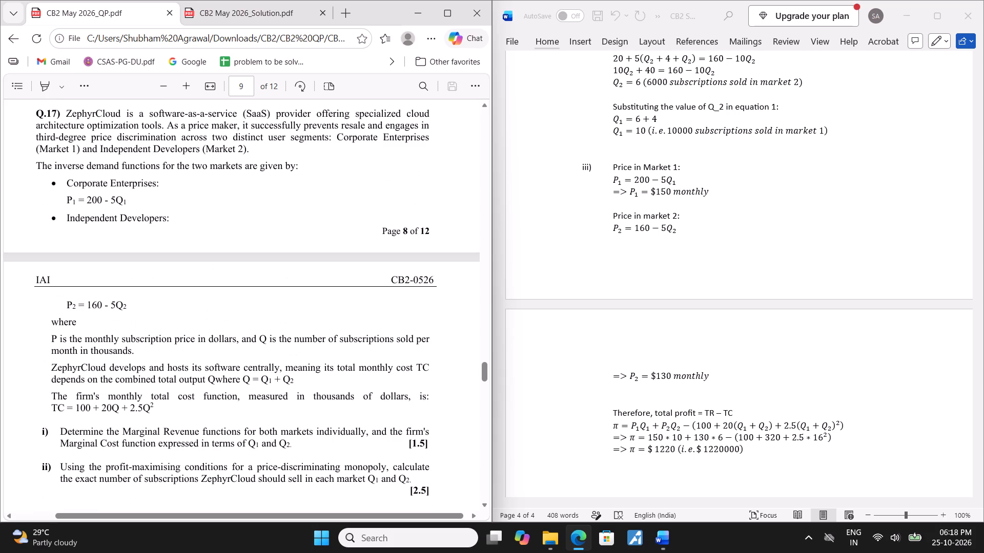
pyautogui.scroll(-3, 248, 416)
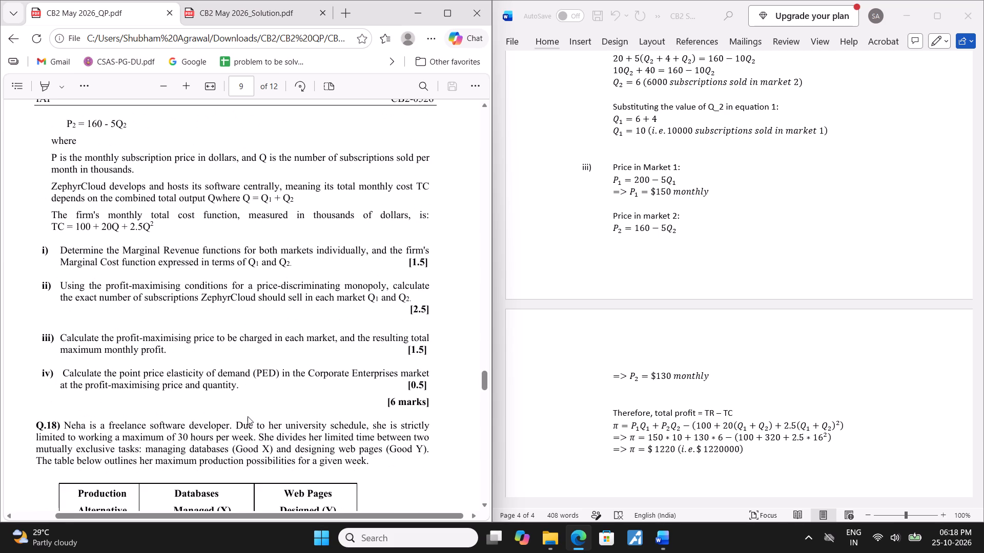